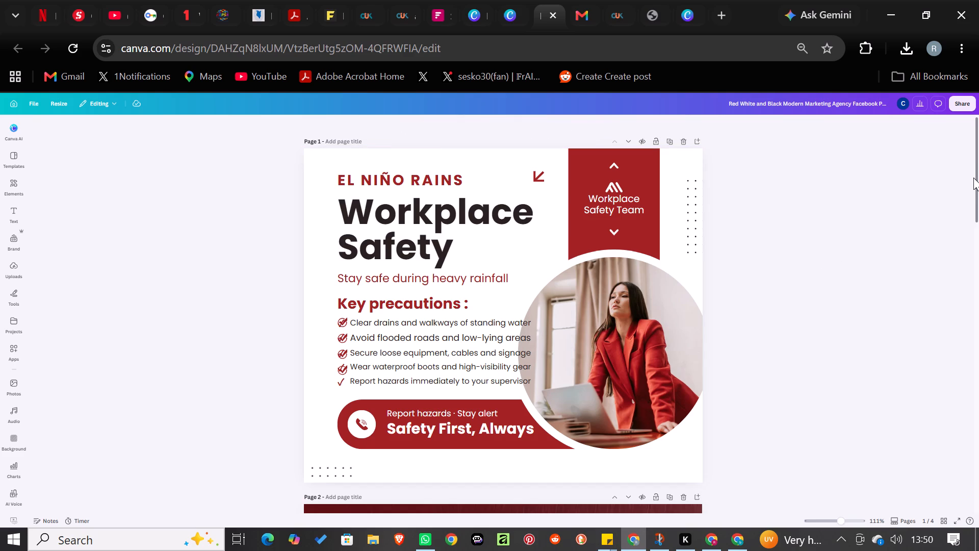
# Apply the Photo Zoom page animation to the blue "Stay safe and dry." page.
pyautogui.moveTo(974, 175); pyautogui.dragTo(973, 240)
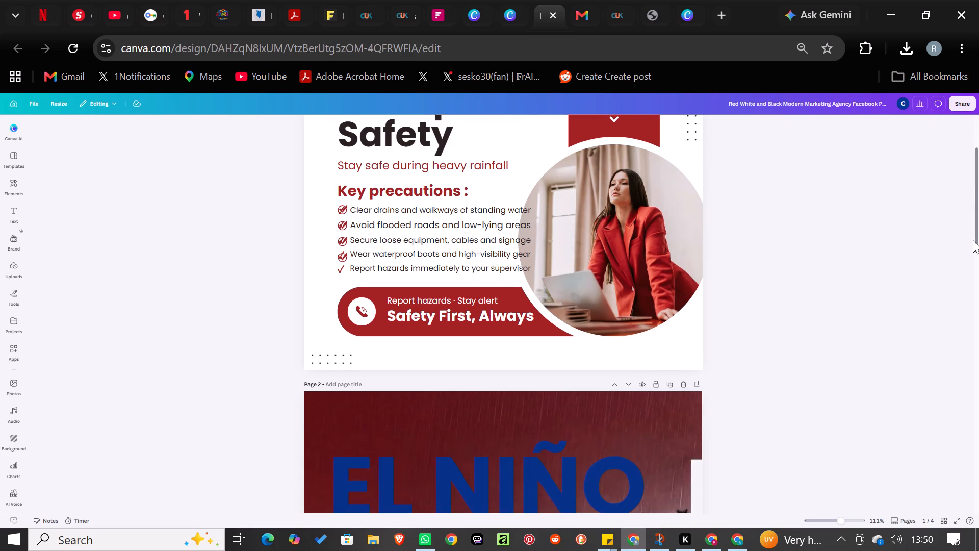
pyautogui.moveTo(973, 240); pyautogui.dragTo(973, 296)
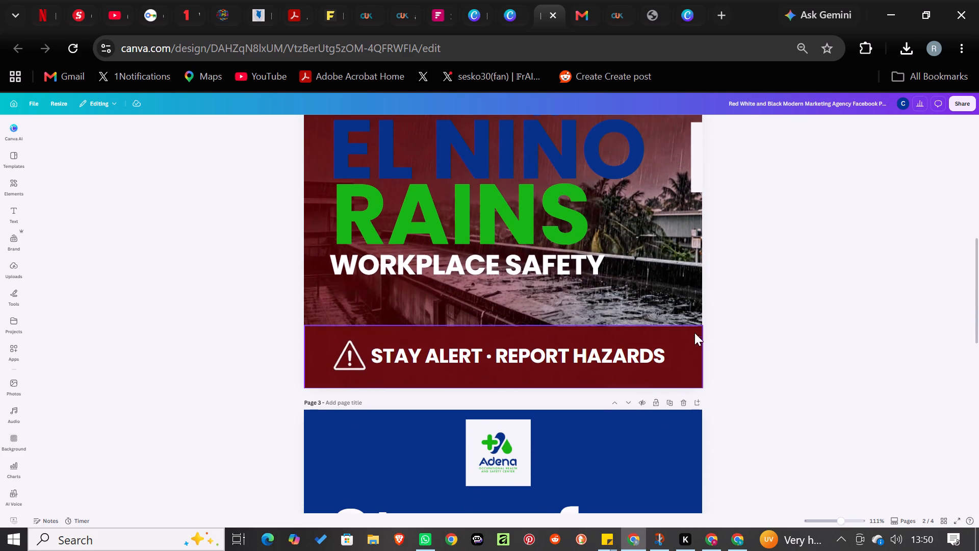
pyautogui.click(700, 350)
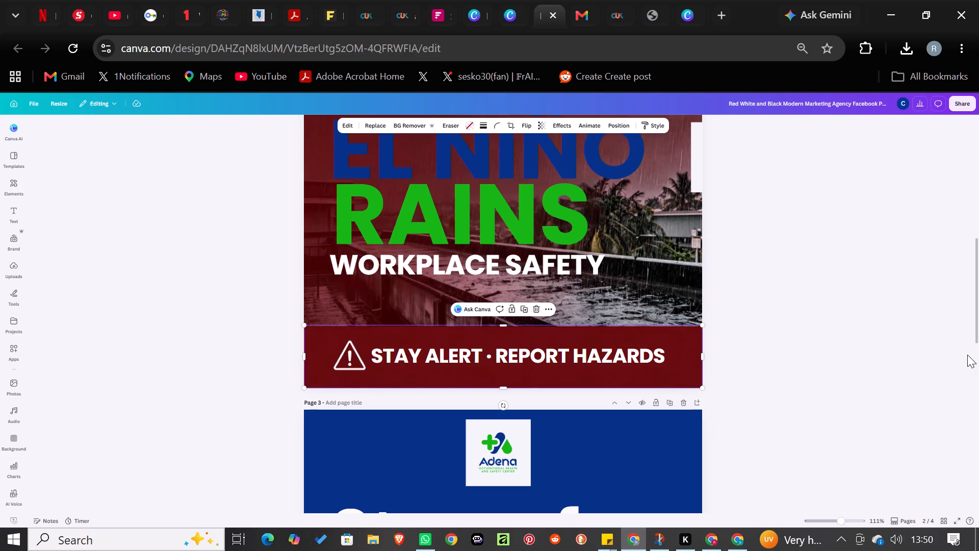
pyautogui.moveTo(975, 324); pyautogui.dragTo(975, 346)
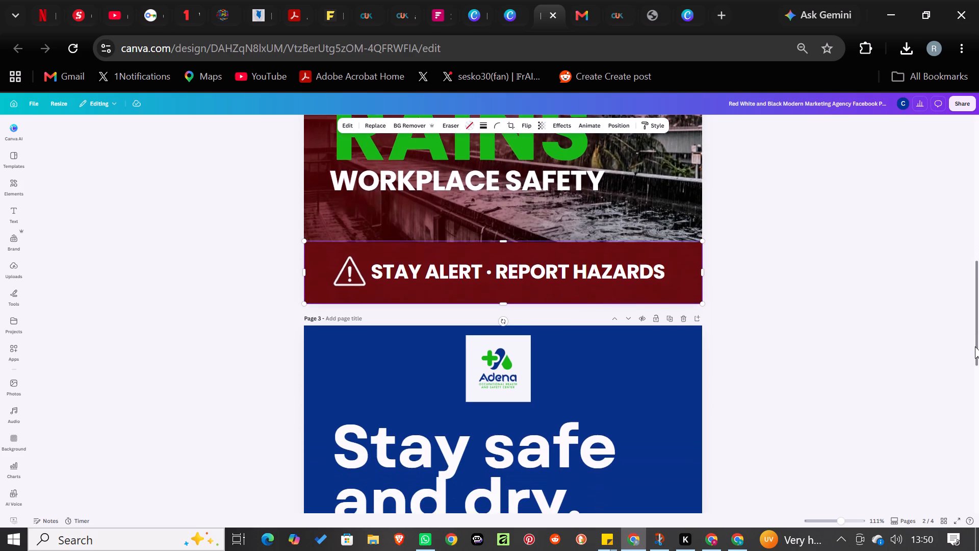
pyautogui.moveTo(975, 346); pyautogui.dragTo(978, 460)
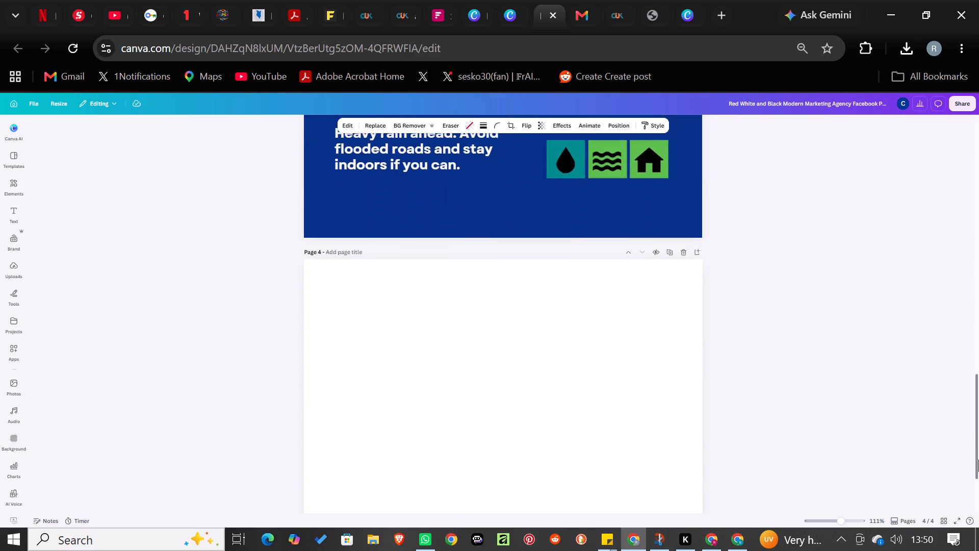
pyautogui.moveTo(978, 460); pyautogui.dragTo(974, 409)
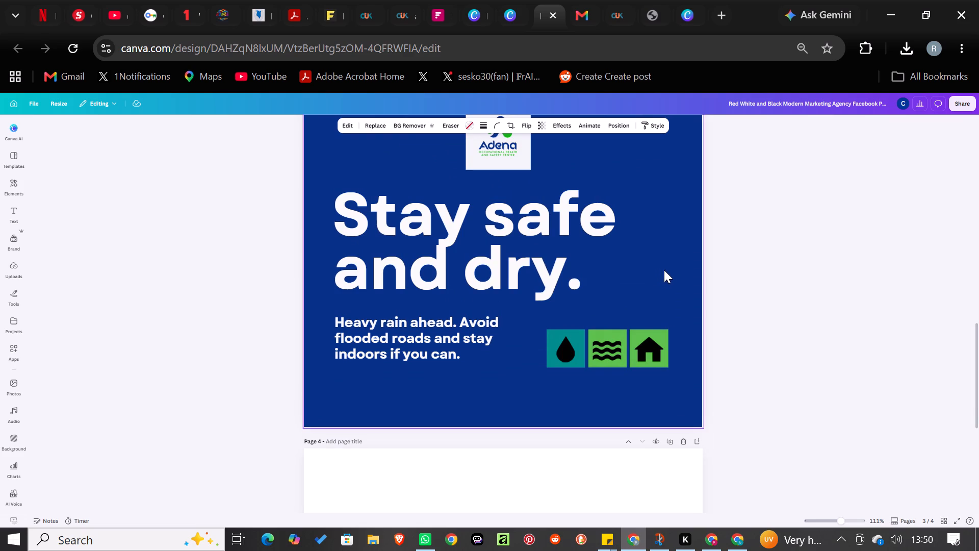
pyautogui.click(667, 270)
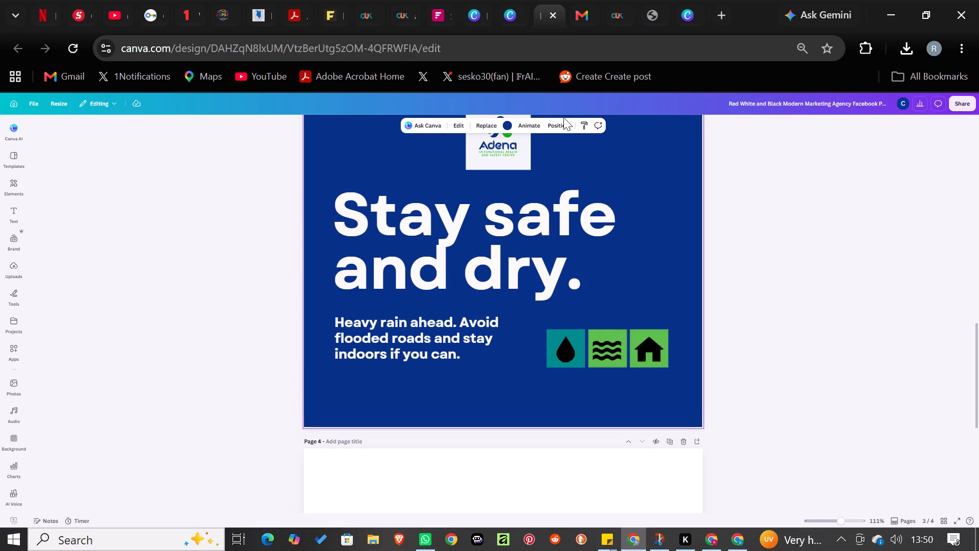
pyautogui.click(536, 122)
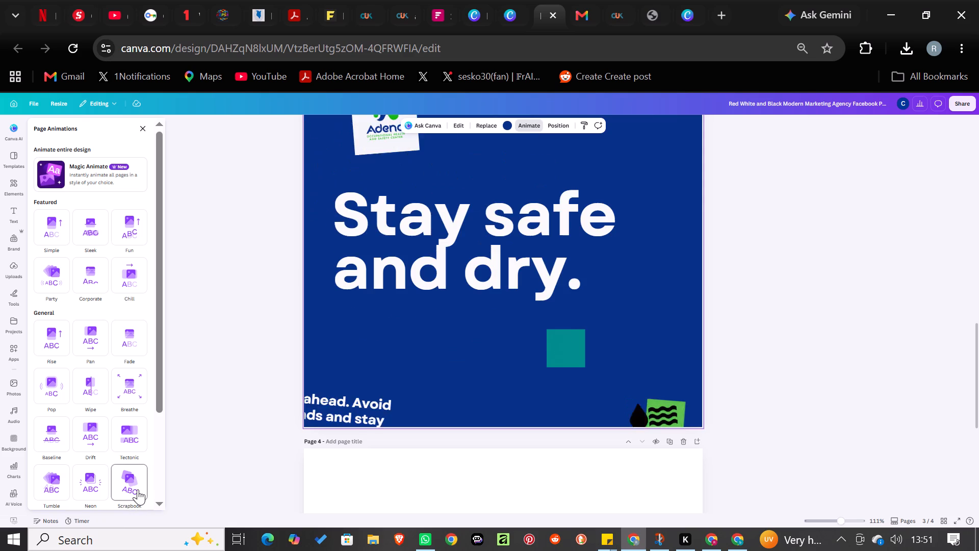
pyautogui.click(158, 498)
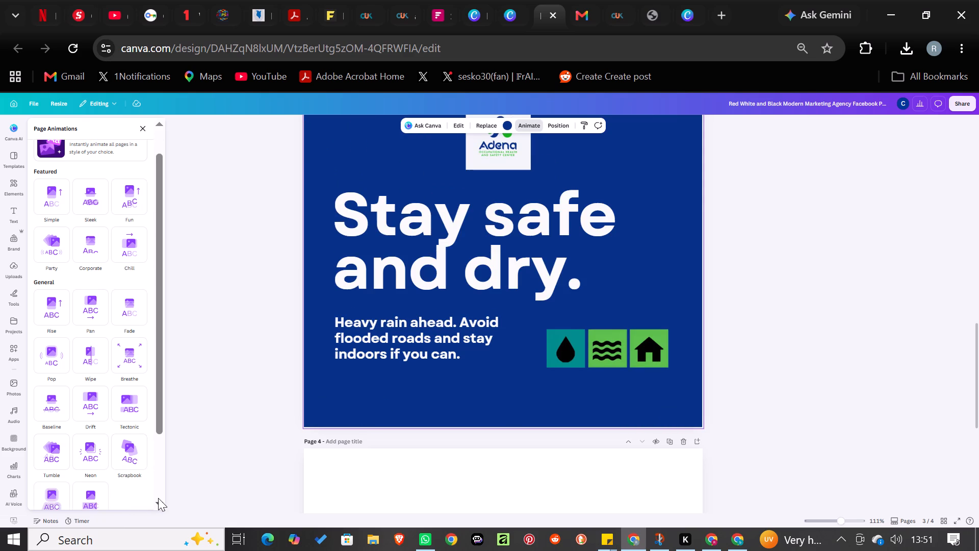
pyautogui.tripleClick(158, 498)
pyautogui.click(158, 498)
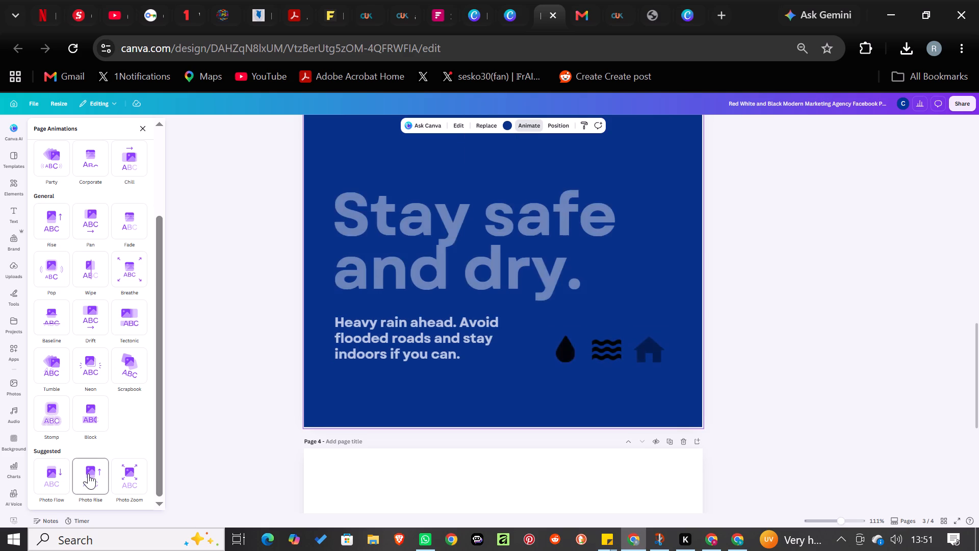
pyautogui.click(120, 481)
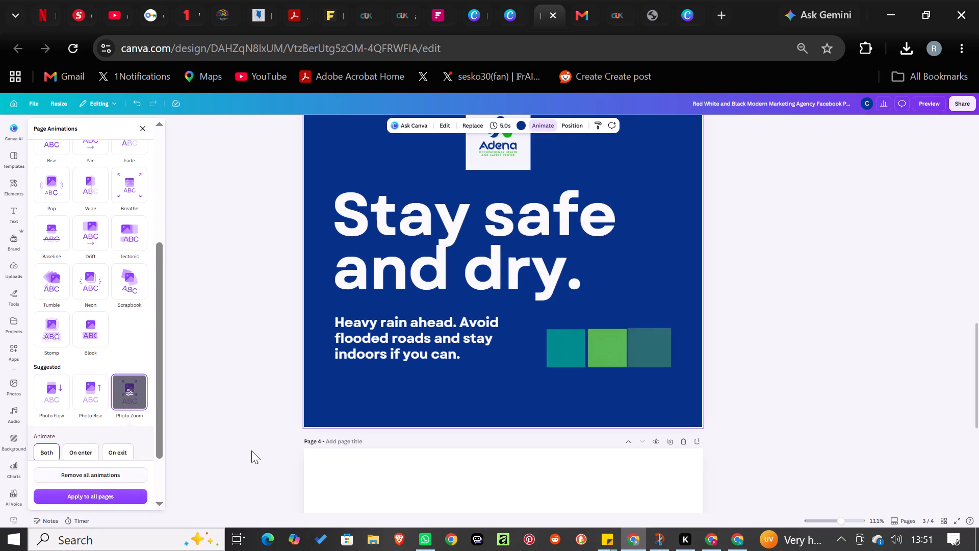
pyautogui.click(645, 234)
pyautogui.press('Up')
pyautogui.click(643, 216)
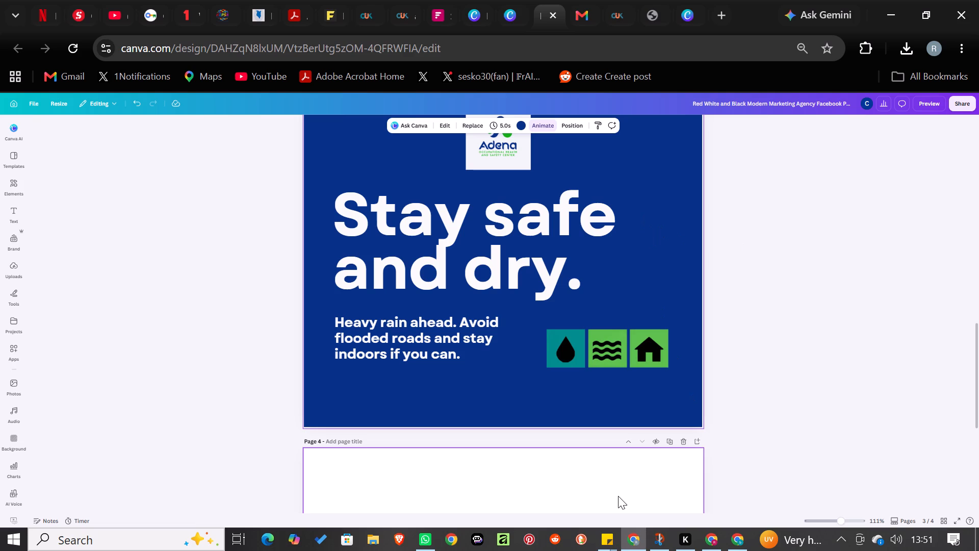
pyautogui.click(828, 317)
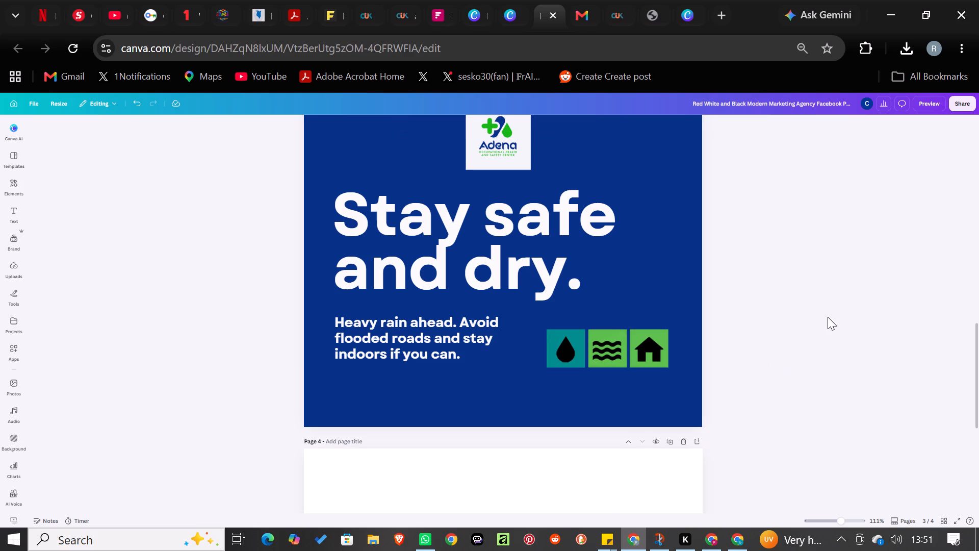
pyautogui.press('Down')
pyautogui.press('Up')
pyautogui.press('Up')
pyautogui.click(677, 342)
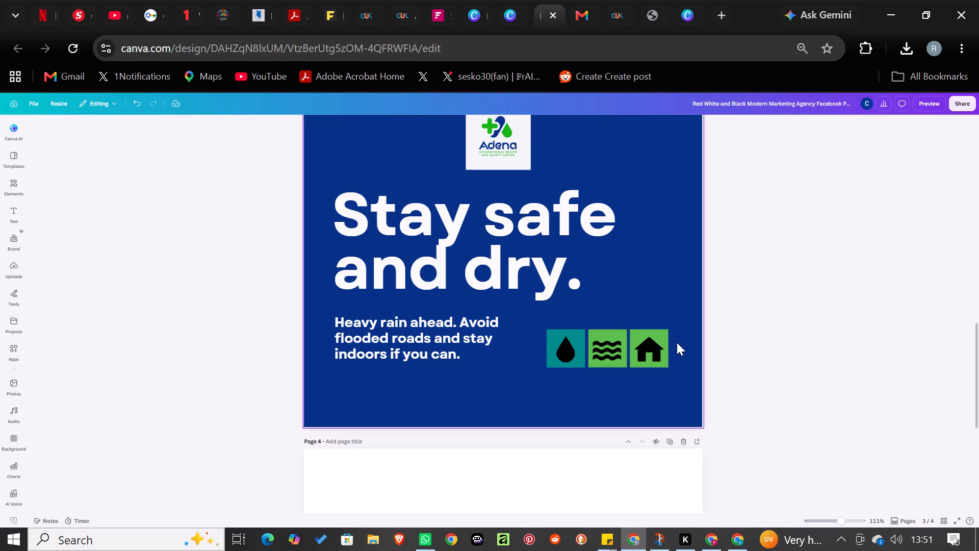
# Preview the design to check how the page animation plays, and close the preview.
pyautogui.click(931, 101)
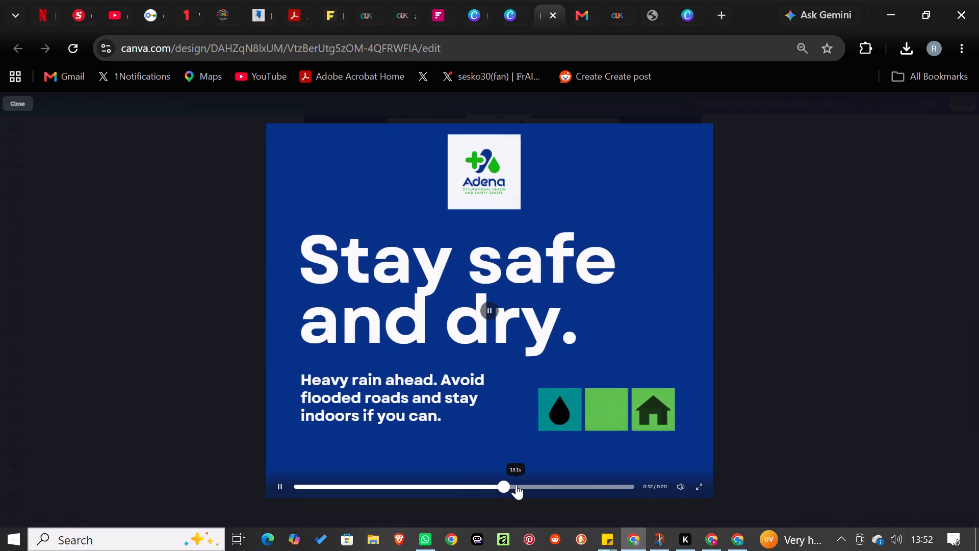
pyautogui.click(867, 363)
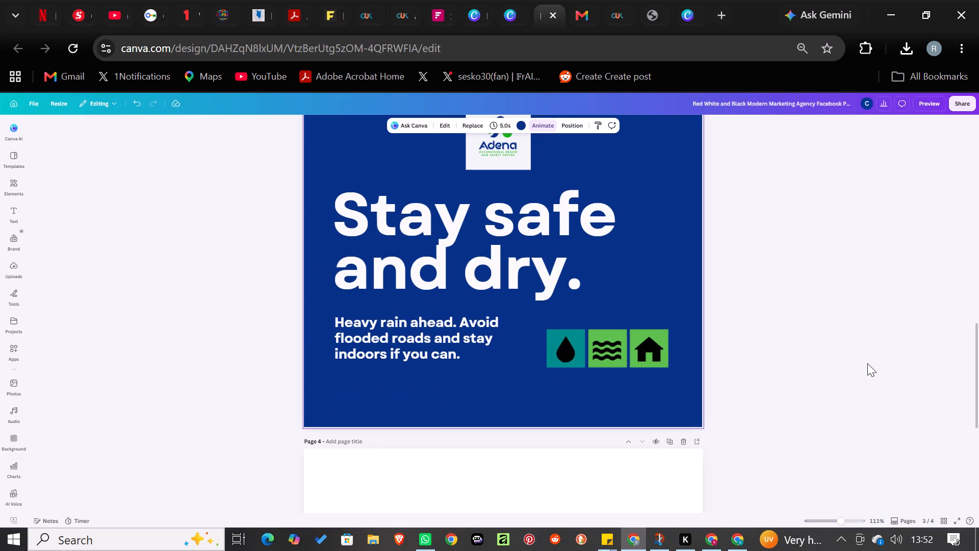
# Move the white "Workplace Safety" page with the key precautions from first place down to page 3.
pyautogui.press('Up')
pyautogui.click(974, 279)
pyautogui.click(978, 223)
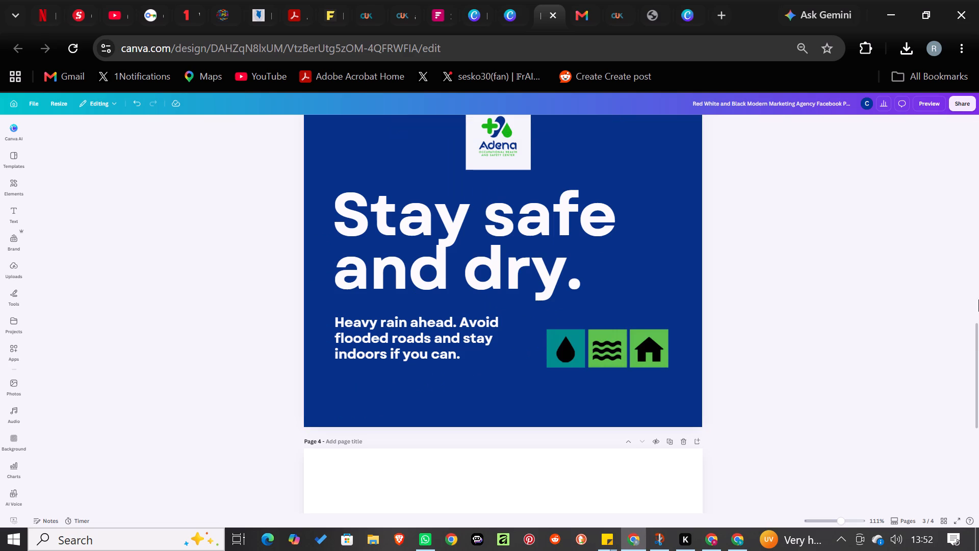
pyautogui.moveTo(977, 338); pyautogui.dragTo(978, 274)
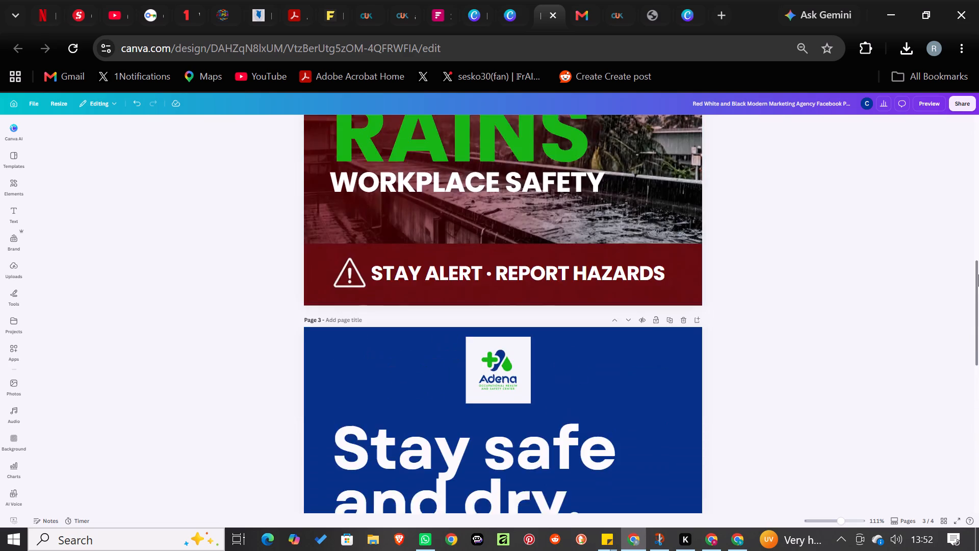
pyautogui.moveTo(978, 274); pyautogui.dragTo(978, 123)
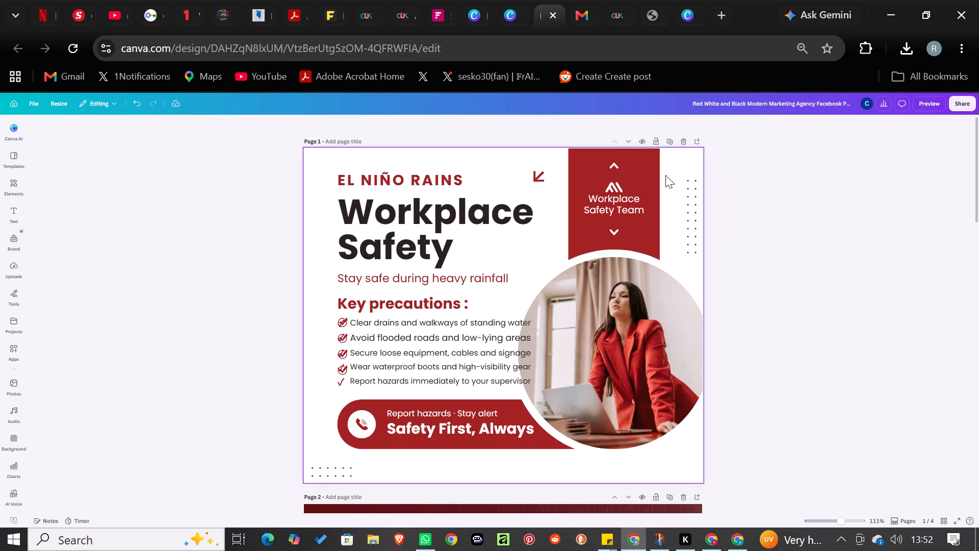
pyautogui.moveTo(672, 168); pyautogui.dragTo(672, 187)
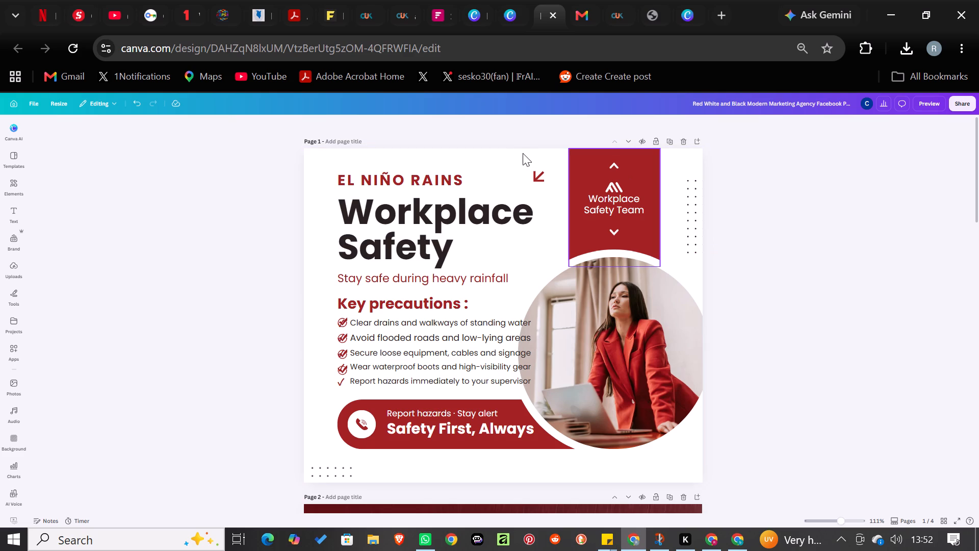
pyautogui.click(507, 167)
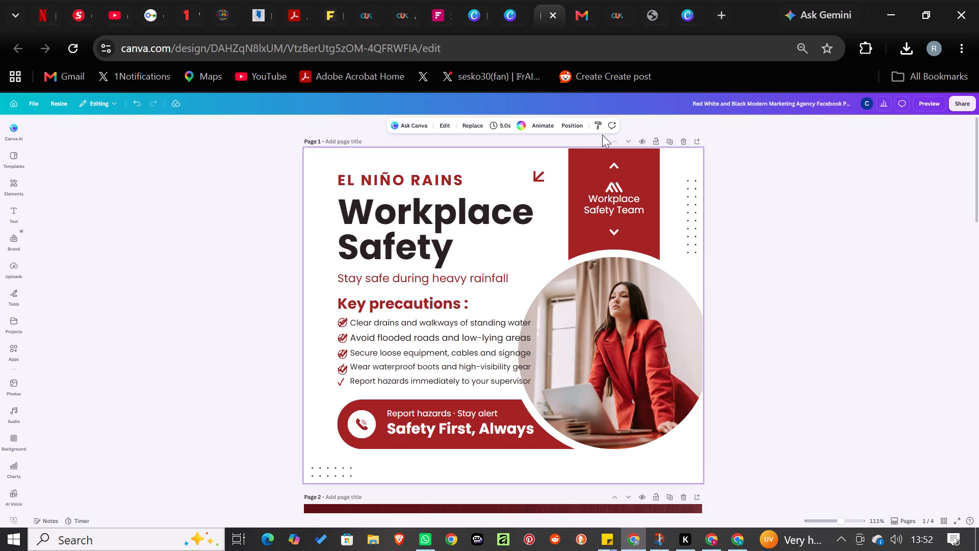
pyautogui.click(626, 141)
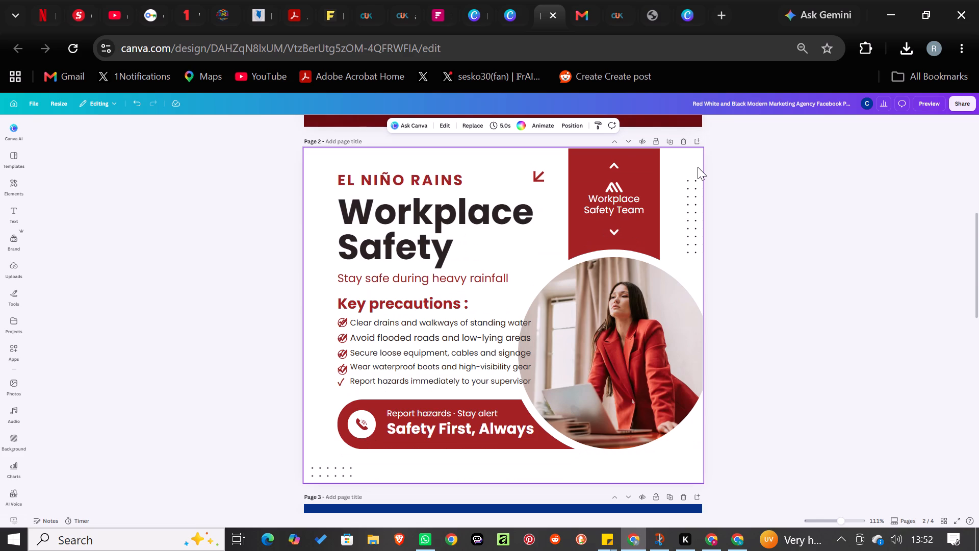
pyautogui.click(632, 141)
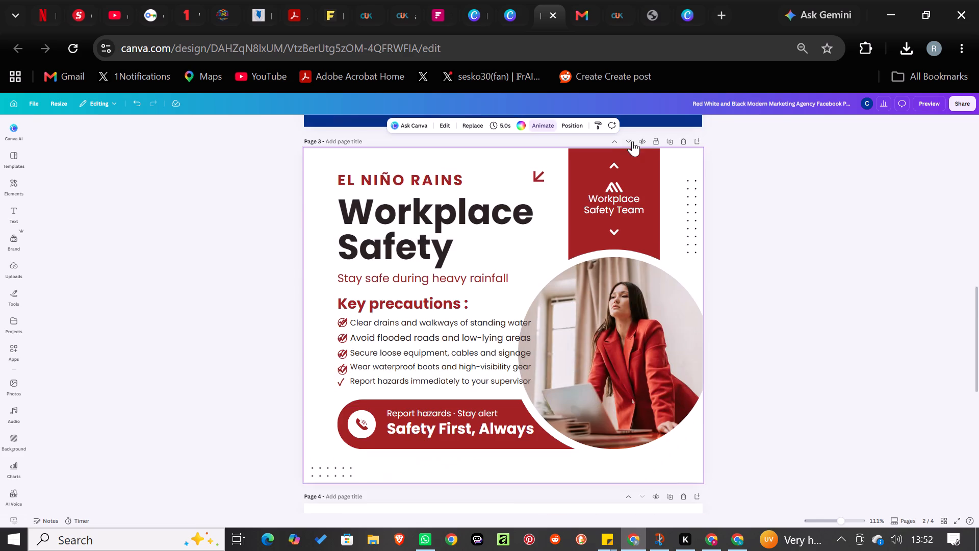
# Move the "EL NIÑO RAINS" page with the rain photo down one place to page 2.
pyautogui.moveTo(978, 354); pyautogui.dragTo(977, 345)
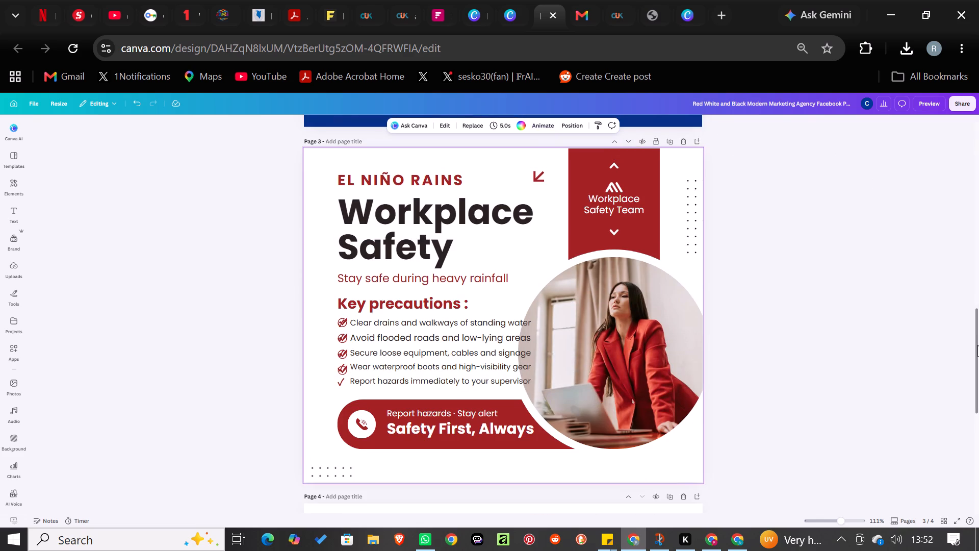
pyautogui.moveTo(977, 345); pyautogui.dragTo(978, 330)
pyautogui.moveTo(974, 338); pyautogui.dragTo(977, 188)
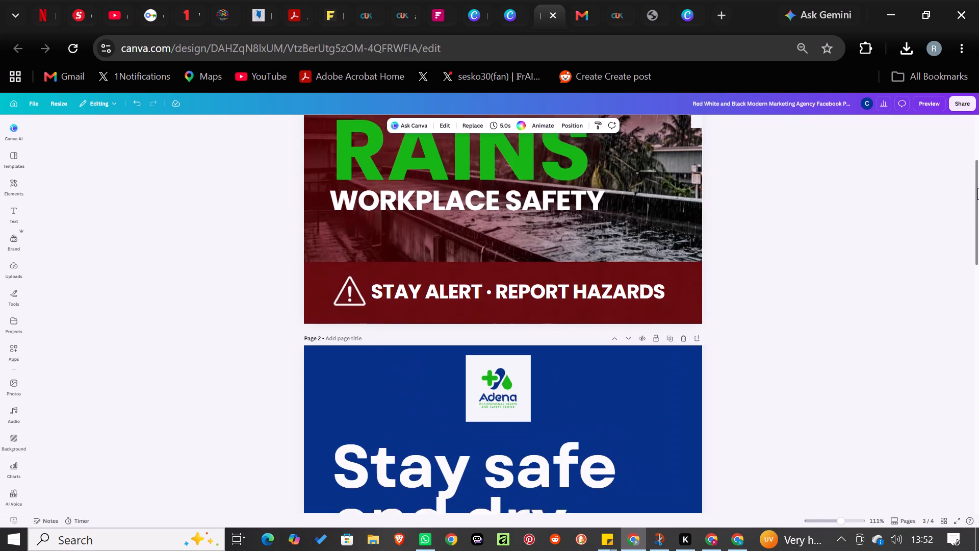
pyautogui.moveTo(977, 188); pyautogui.dragTo(975, 150)
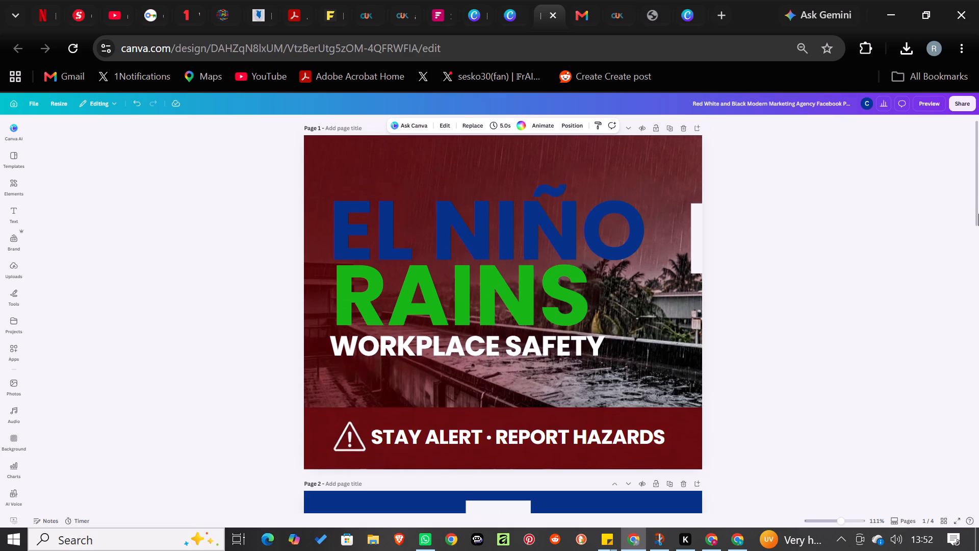
pyautogui.click(633, 123)
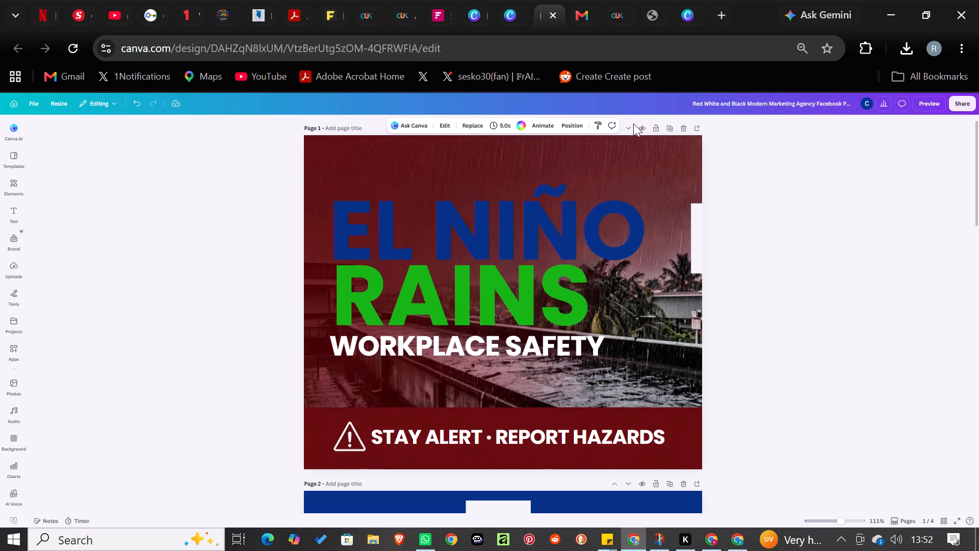
pyautogui.click(631, 124)
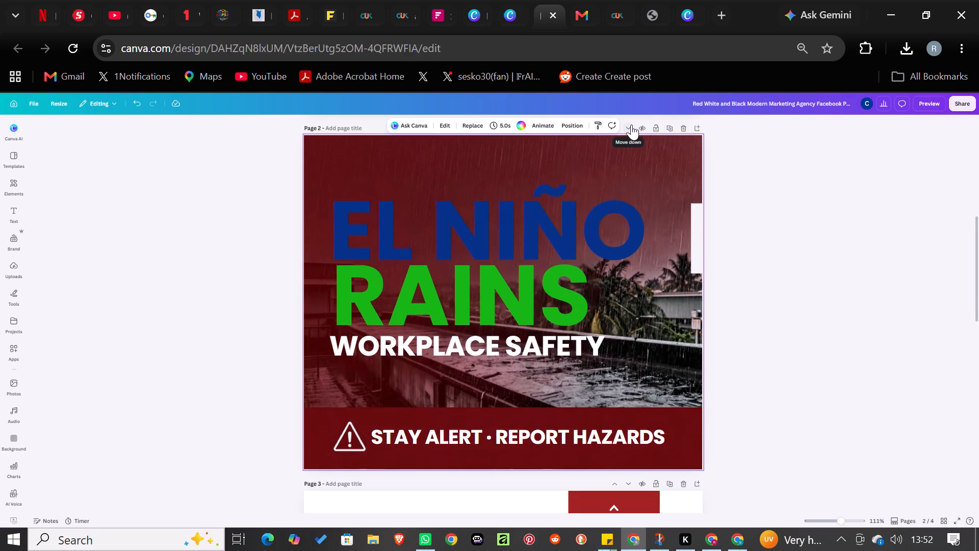
# On the rain photo page, lower the "WORKPLACE SAFETY" and "RAINS" lines to space them out below "EL NIÑO".
pyautogui.keyDown('ctrl'); pyautogui.scroll(-4, 797, 284); pyautogui.keyUp('ctrl')
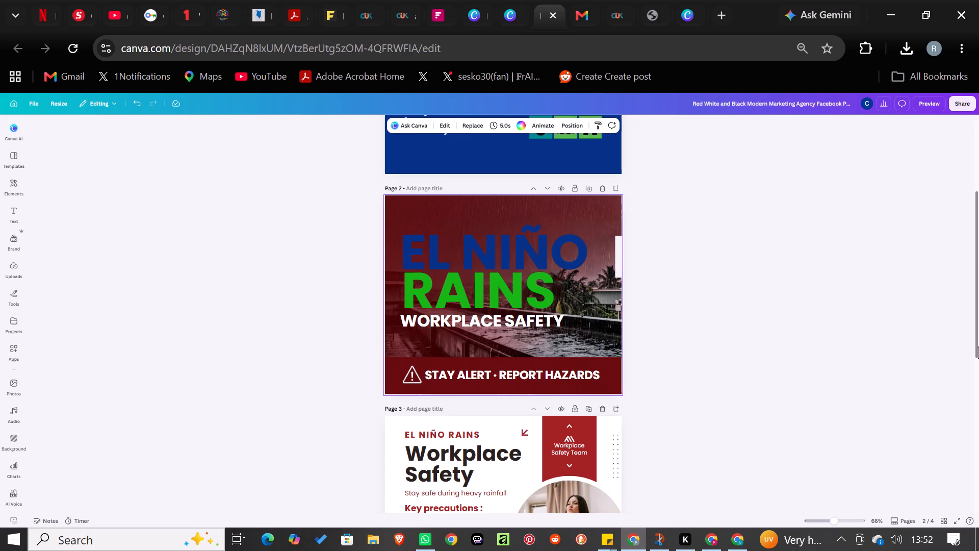
pyautogui.moveTo(978, 346); pyautogui.dragTo(978, 261)
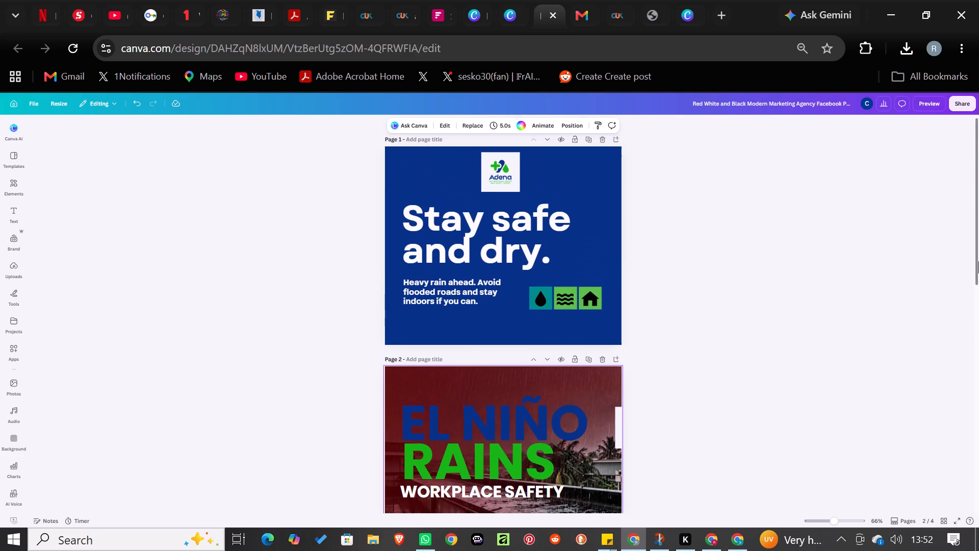
pyautogui.moveTo(978, 261); pyautogui.dragTo(974, 329)
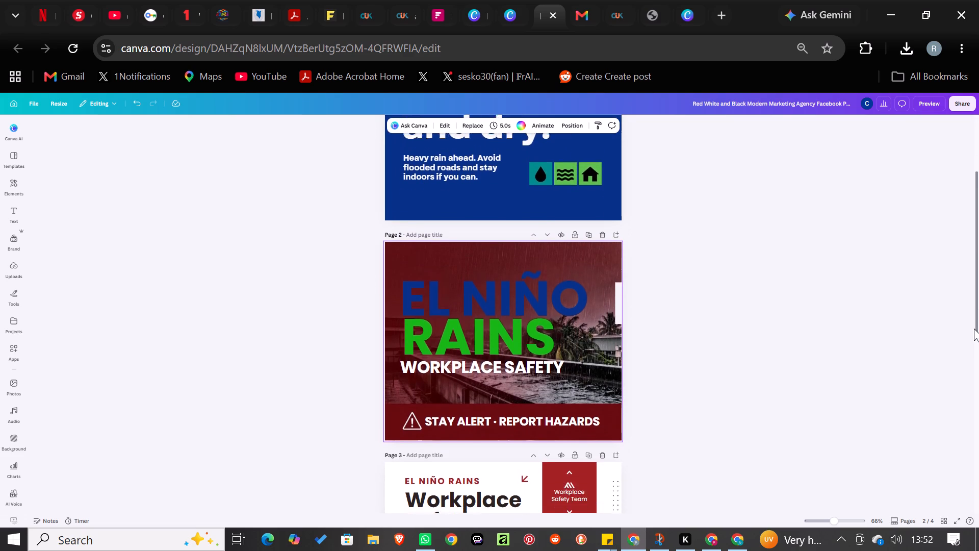
pyautogui.moveTo(974, 329); pyautogui.dragTo(976, 341)
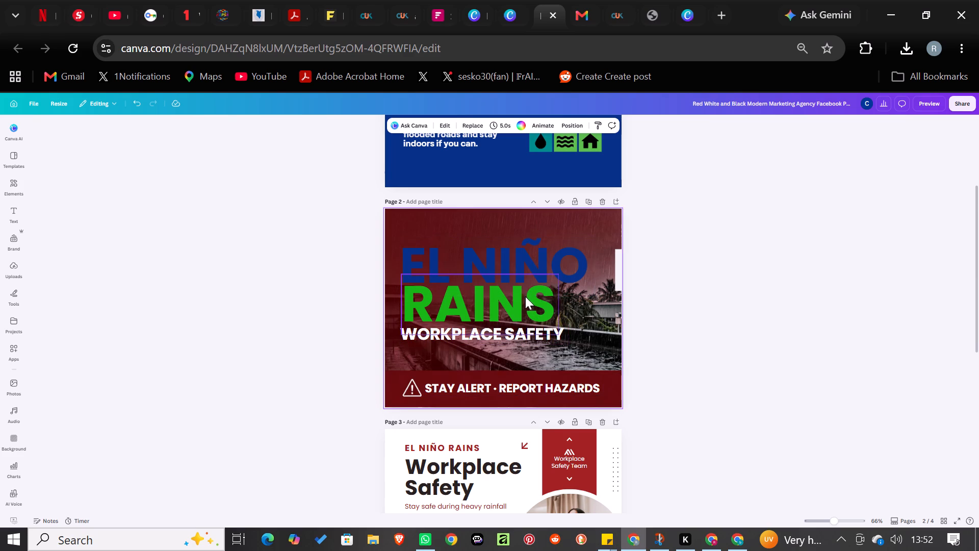
pyautogui.click(526, 262)
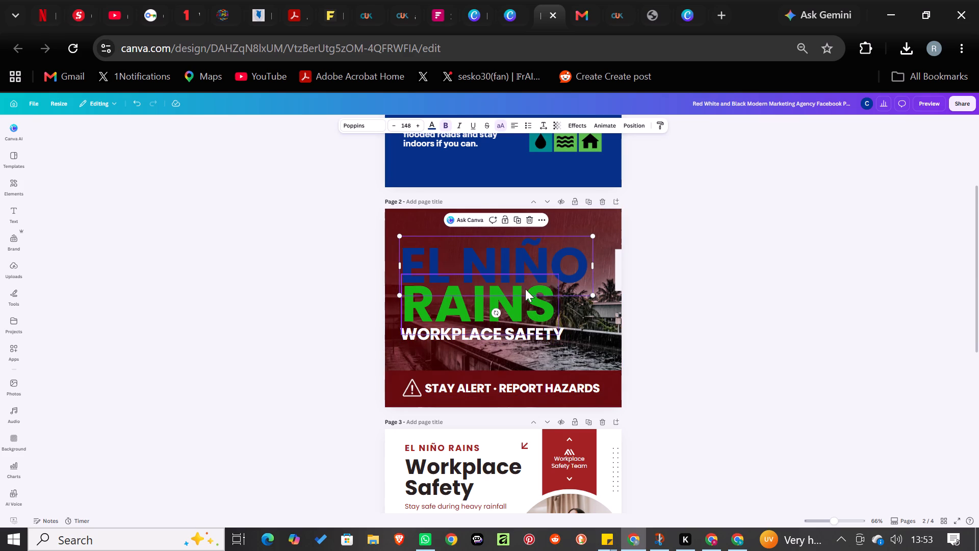
pyautogui.moveTo(556, 335); pyautogui.dragTo(557, 356)
pyautogui.moveTo(535, 298); pyautogui.dragTo(535, 312)
pyautogui.moveTo(535, 255); pyautogui.dragTo(535, 259)
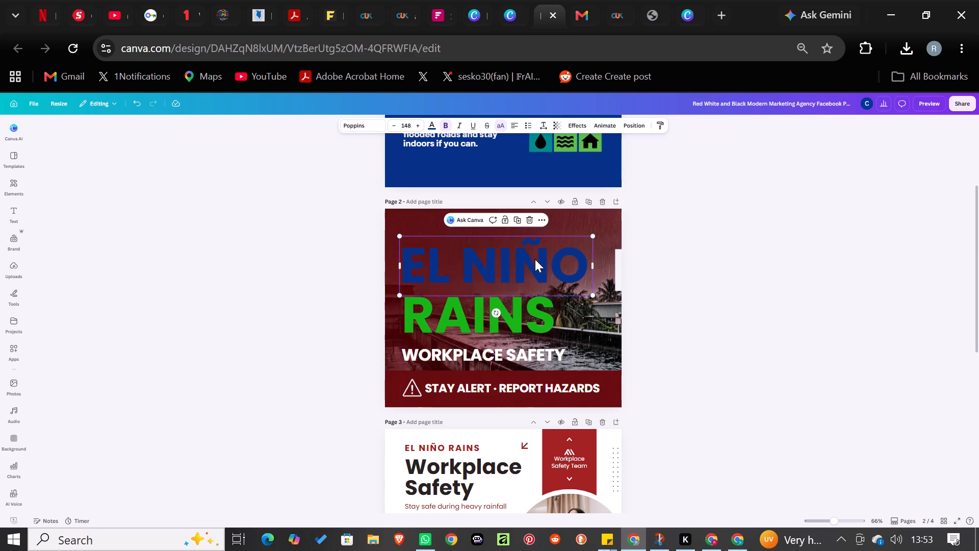
# On the rain photo page, lower the blue "EL NIÑO" line so it sits directly against "RAINS".
pyautogui.moveTo(535, 259); pyautogui.dragTo(536, 266)
pyautogui.click(806, 264)
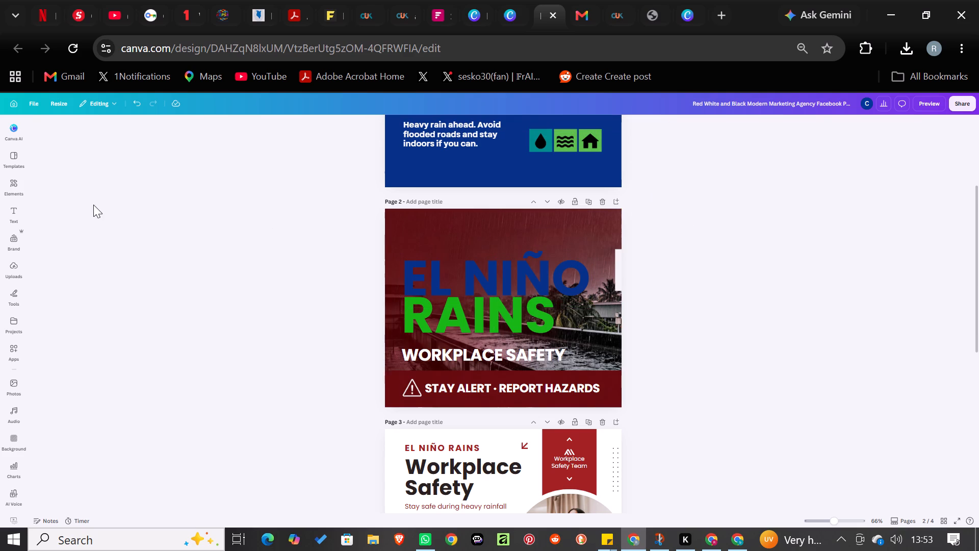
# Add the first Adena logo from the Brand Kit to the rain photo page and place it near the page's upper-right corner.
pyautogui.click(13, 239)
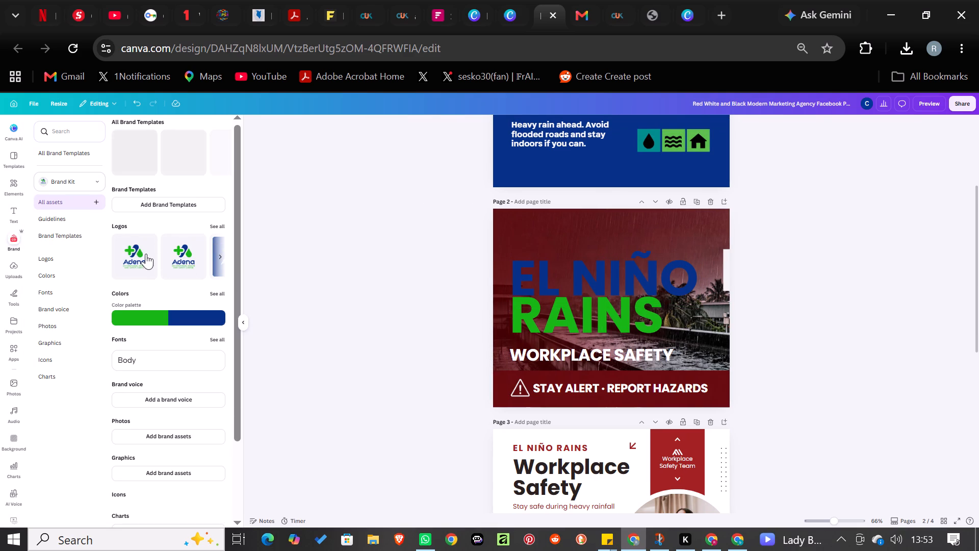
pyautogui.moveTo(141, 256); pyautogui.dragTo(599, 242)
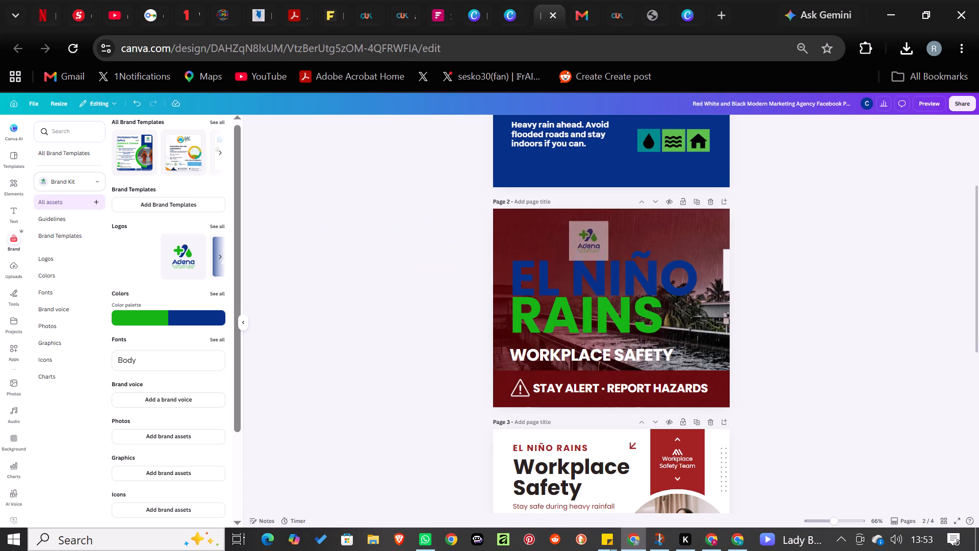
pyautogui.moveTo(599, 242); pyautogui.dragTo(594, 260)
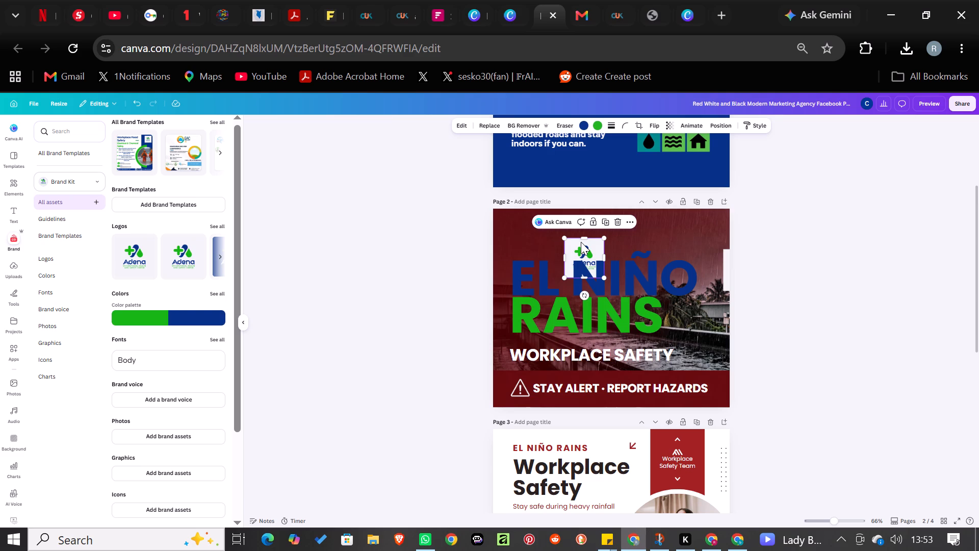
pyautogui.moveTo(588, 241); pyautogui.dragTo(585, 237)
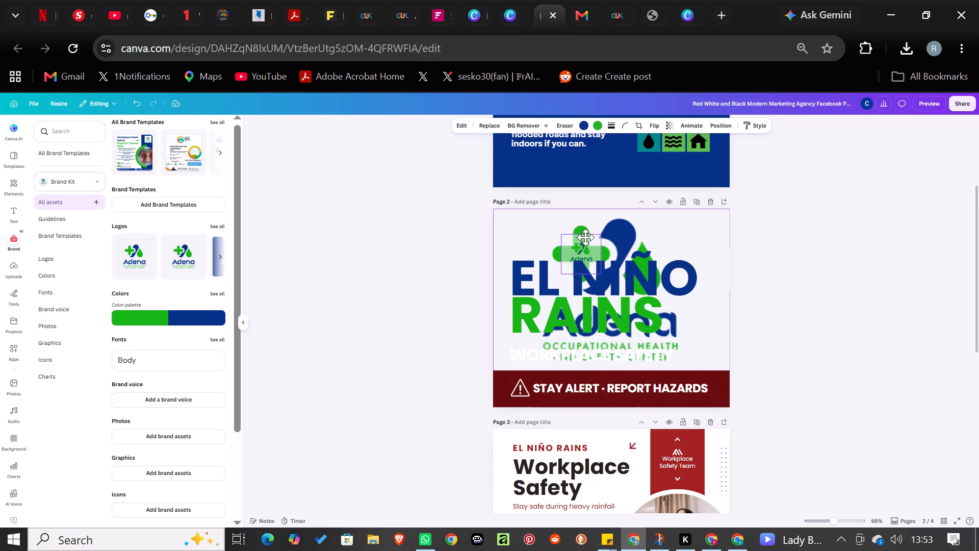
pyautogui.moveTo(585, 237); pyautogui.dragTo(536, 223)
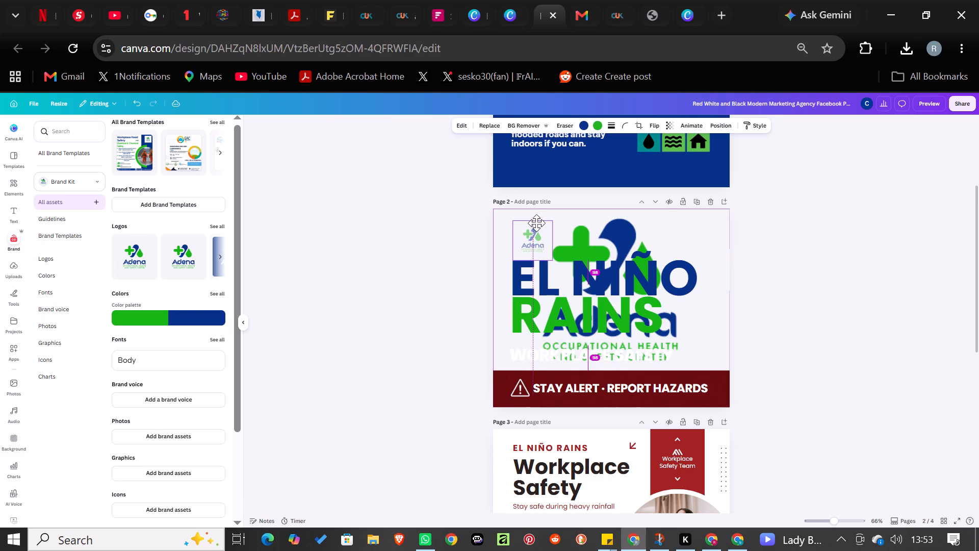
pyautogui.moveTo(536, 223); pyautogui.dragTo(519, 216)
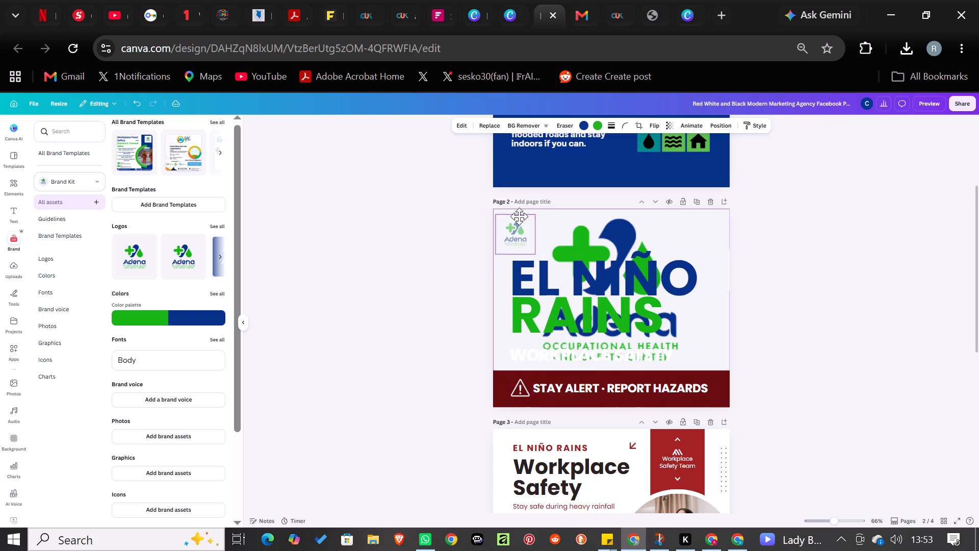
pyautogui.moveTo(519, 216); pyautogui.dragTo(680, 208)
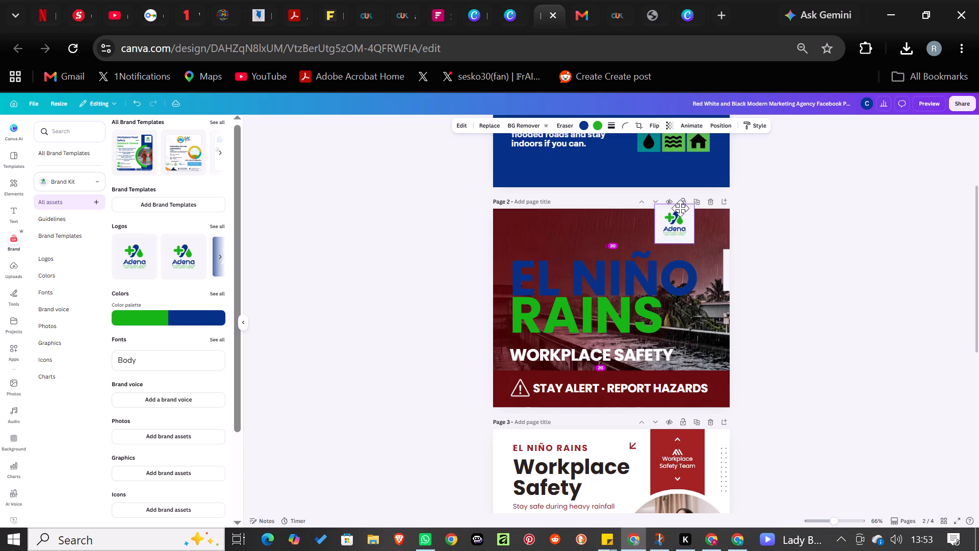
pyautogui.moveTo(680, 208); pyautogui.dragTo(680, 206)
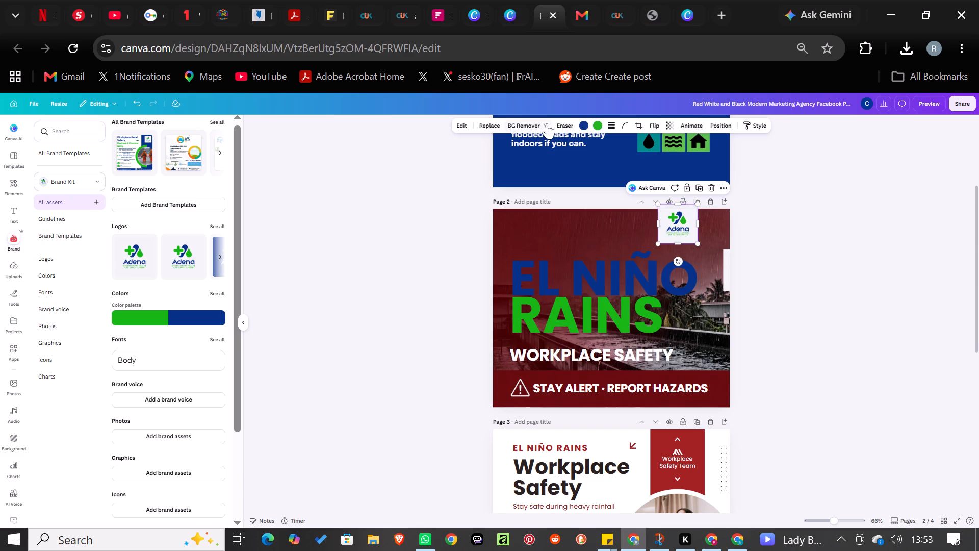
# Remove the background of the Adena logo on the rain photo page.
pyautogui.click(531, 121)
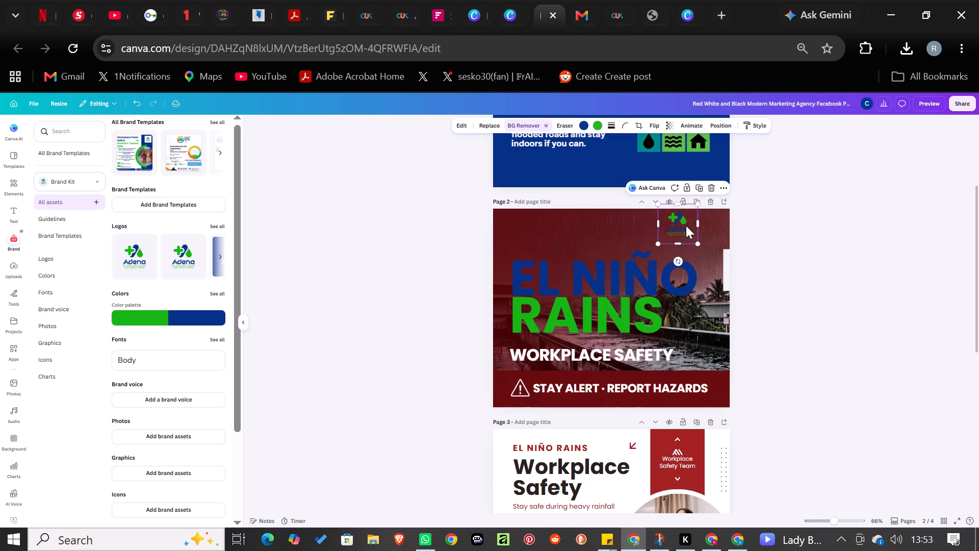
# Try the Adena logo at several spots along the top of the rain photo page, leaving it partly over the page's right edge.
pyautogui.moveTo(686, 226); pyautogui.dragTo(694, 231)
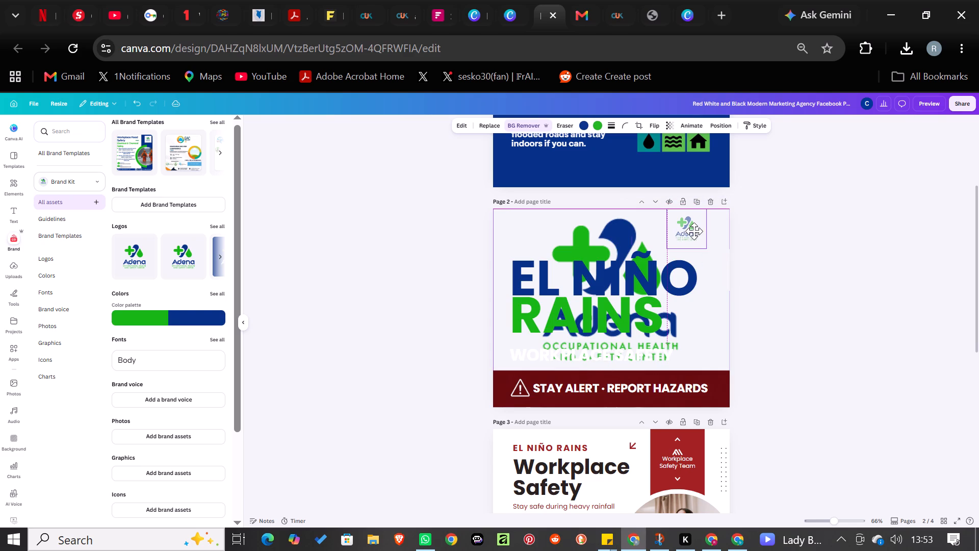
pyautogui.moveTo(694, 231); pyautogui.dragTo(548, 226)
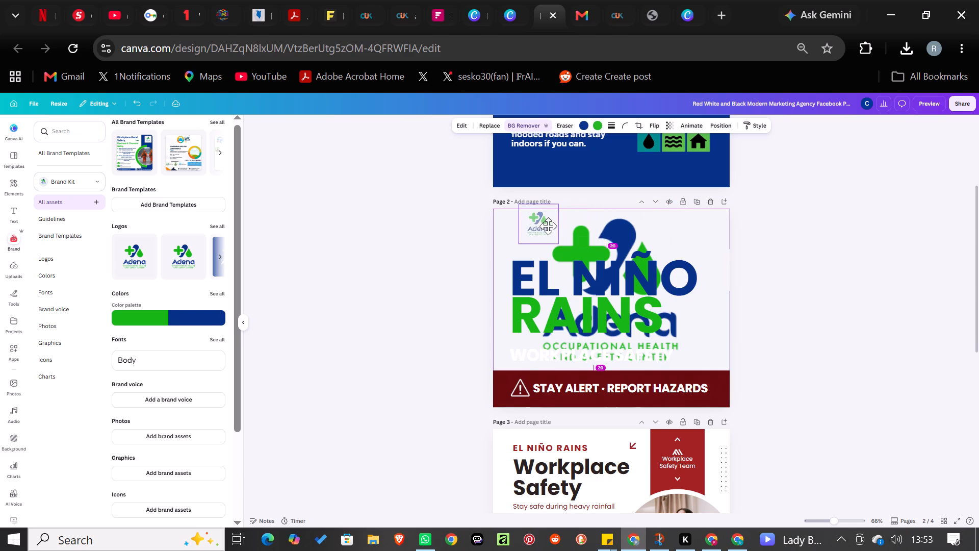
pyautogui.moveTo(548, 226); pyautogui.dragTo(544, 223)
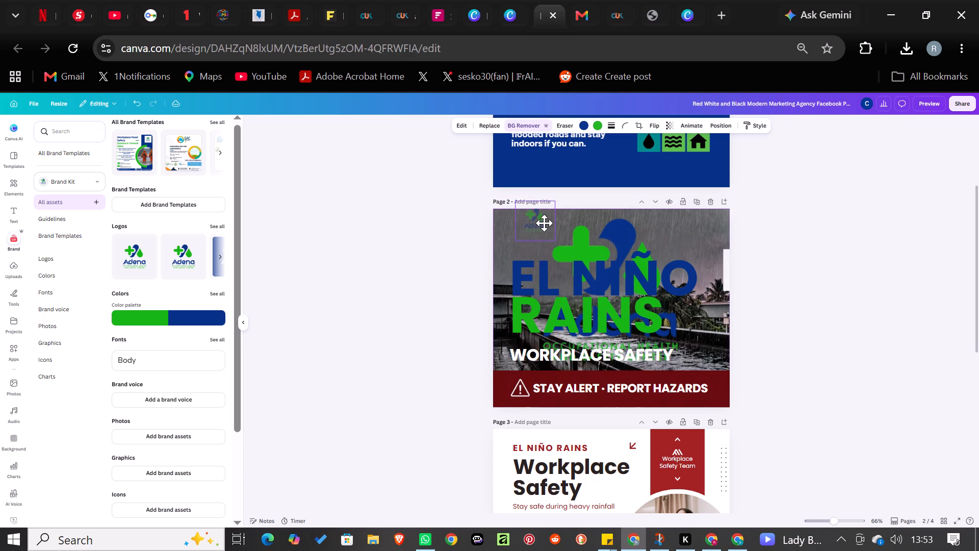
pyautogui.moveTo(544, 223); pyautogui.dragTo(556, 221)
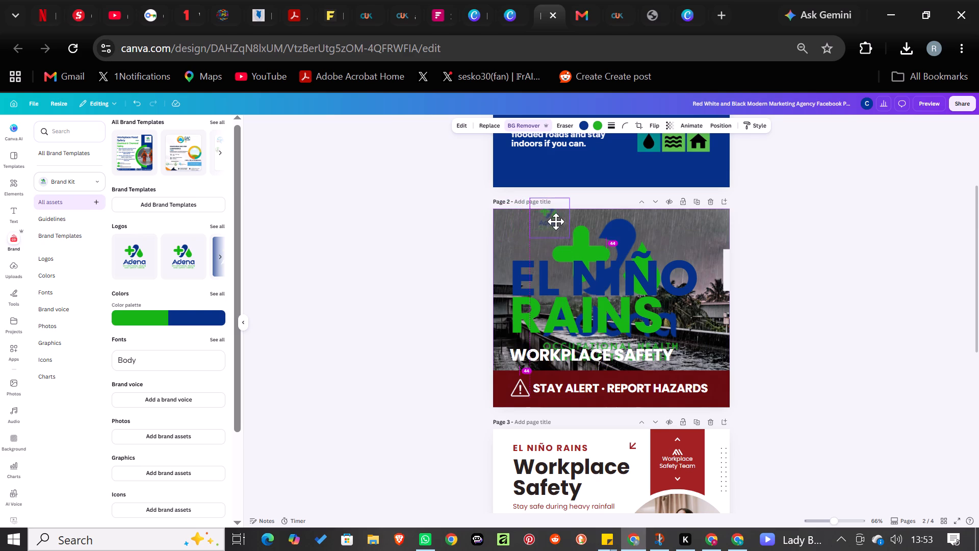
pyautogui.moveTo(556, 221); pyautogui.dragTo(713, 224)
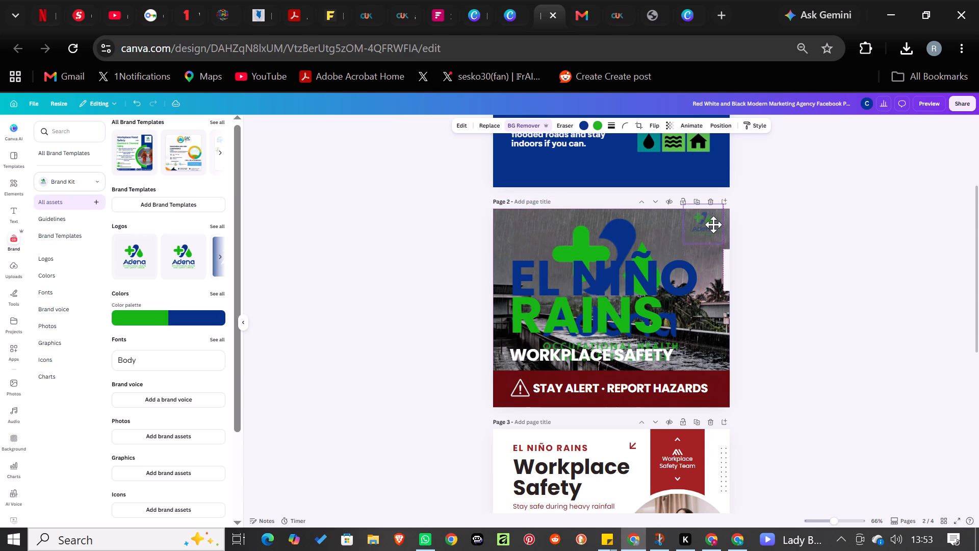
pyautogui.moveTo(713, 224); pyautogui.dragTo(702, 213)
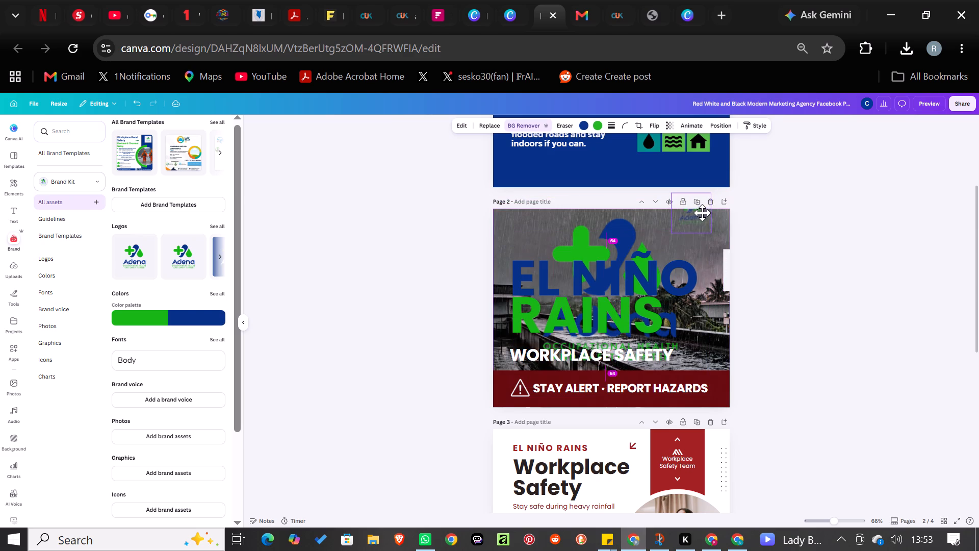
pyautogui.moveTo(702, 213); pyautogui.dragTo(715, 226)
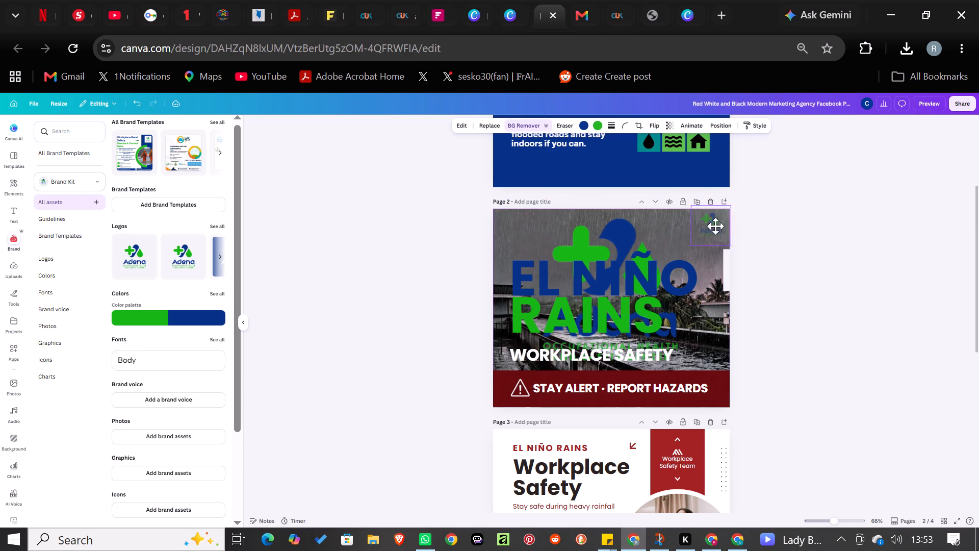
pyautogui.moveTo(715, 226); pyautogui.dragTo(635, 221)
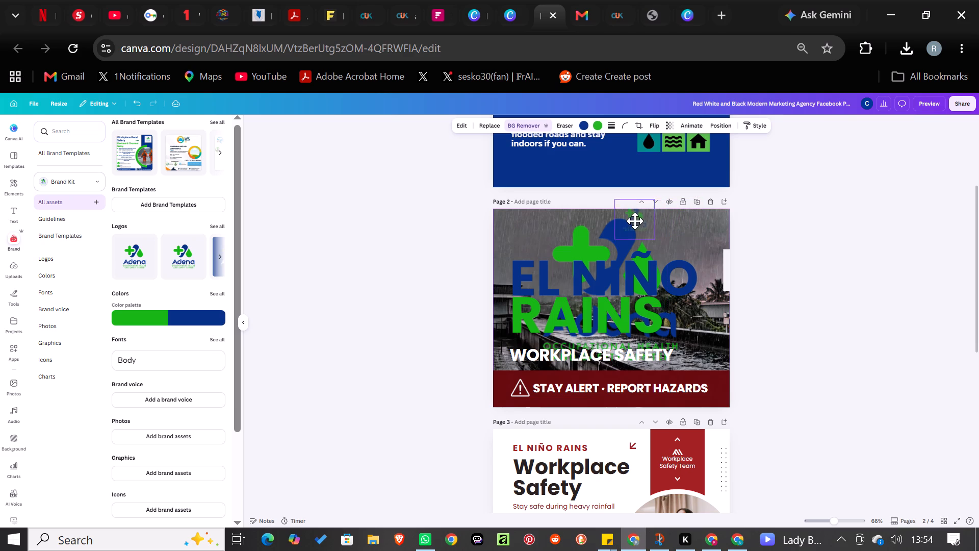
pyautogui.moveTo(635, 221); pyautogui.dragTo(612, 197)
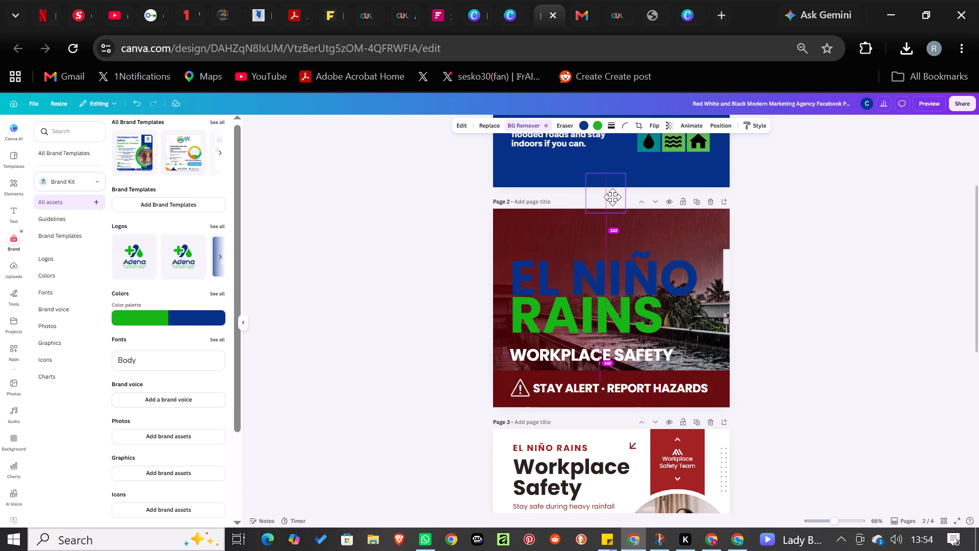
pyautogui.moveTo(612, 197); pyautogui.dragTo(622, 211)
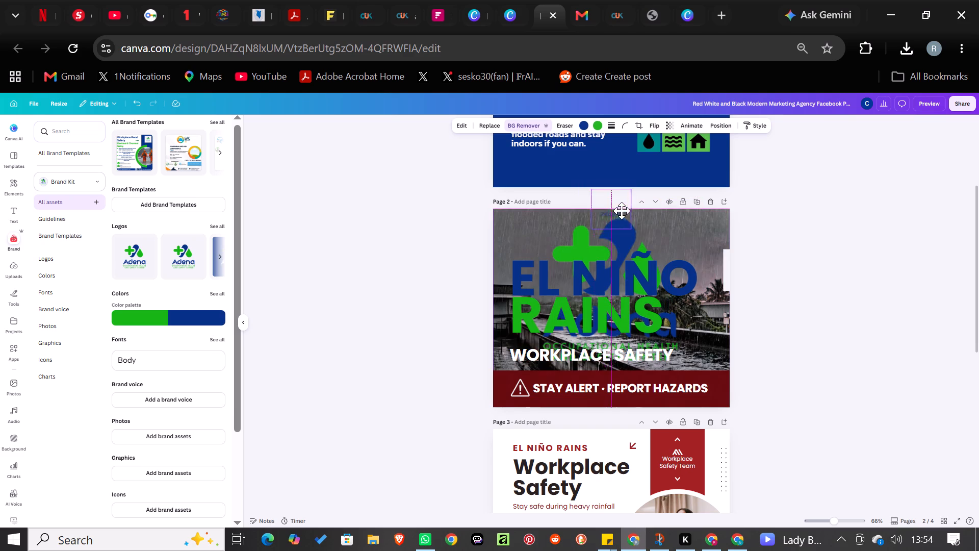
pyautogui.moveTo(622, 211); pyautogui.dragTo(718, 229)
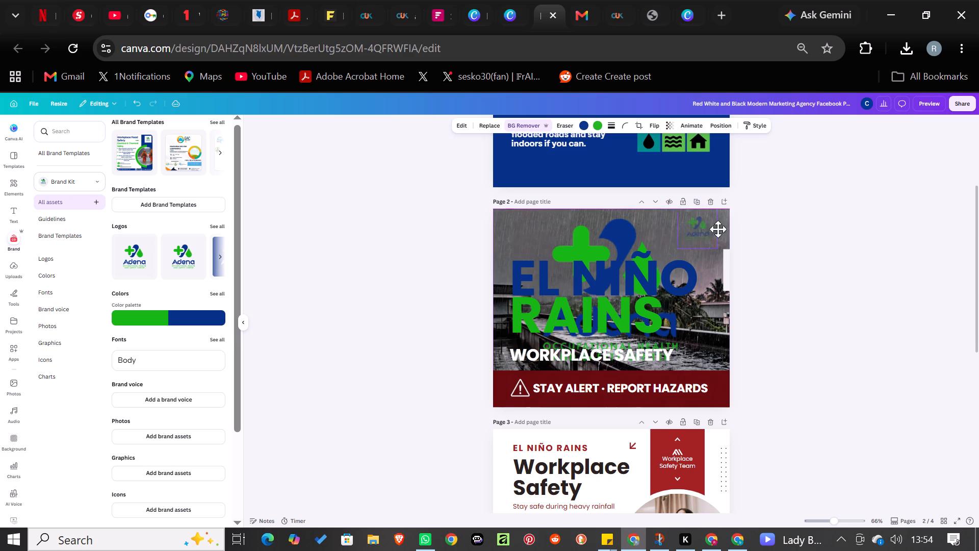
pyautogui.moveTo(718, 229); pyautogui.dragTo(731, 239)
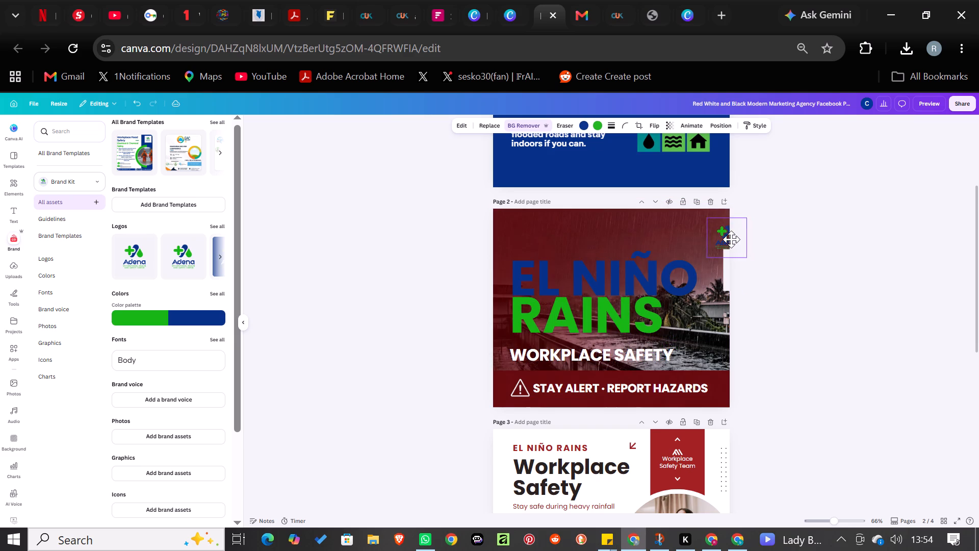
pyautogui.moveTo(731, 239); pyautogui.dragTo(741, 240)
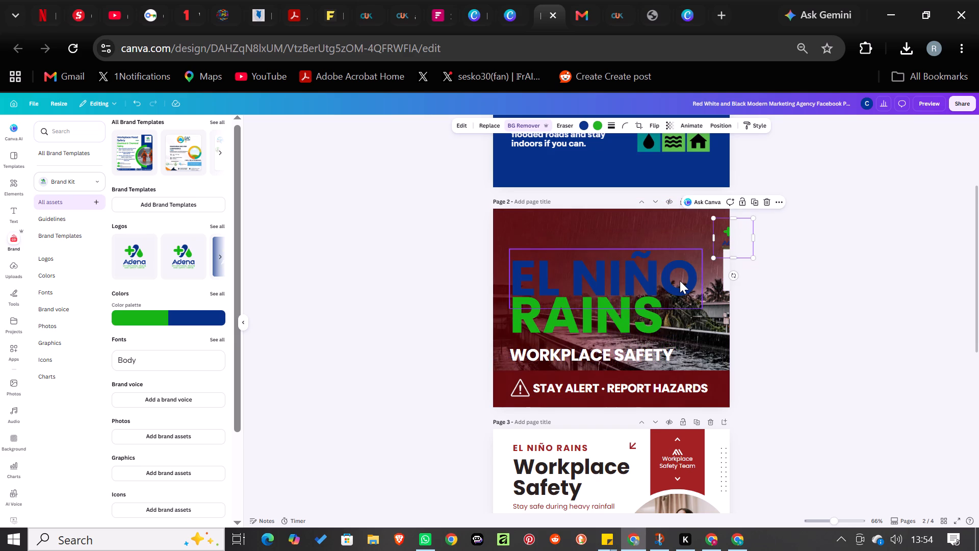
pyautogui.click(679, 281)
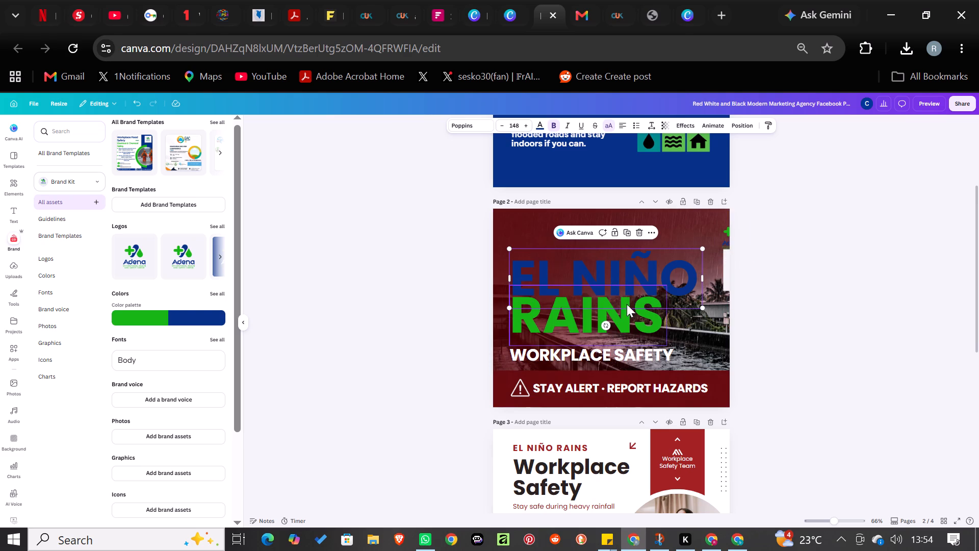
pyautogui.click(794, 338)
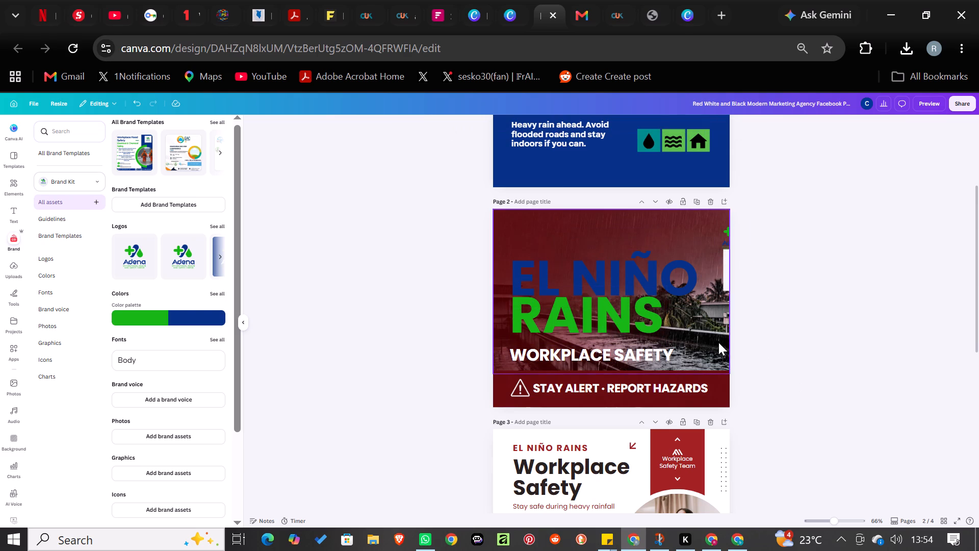
# Move the translucent dark red overlay completely off the rain photo page to clear the tint from the photo.
pyautogui.click(713, 343)
pyautogui.moveTo(707, 344); pyautogui.dragTo(577, 550)
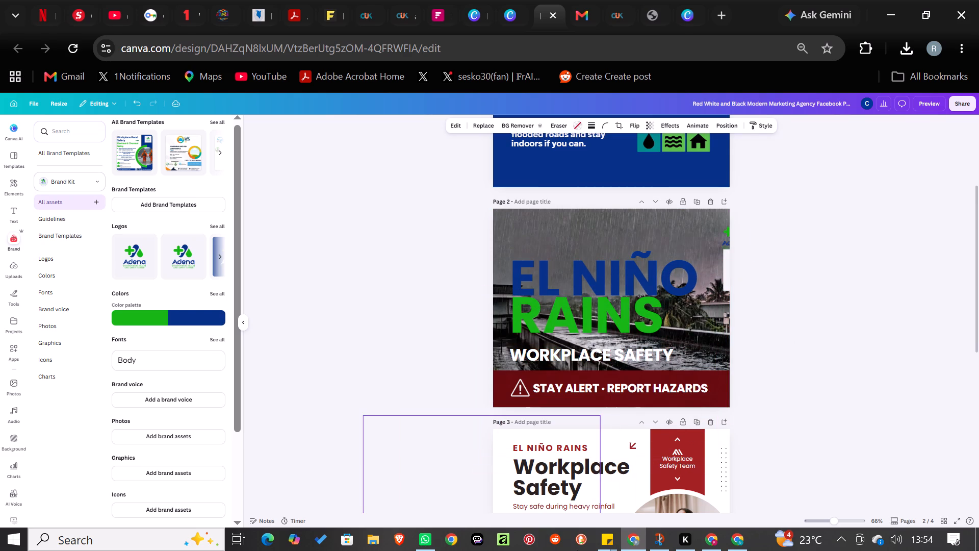
pyautogui.moveTo(577, 550); pyautogui.dragTo(918, 505)
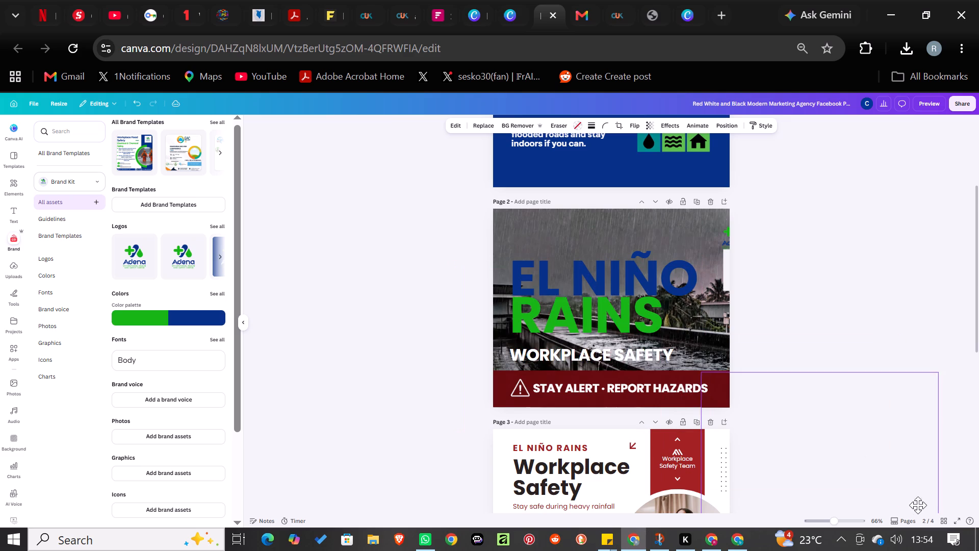
pyautogui.moveTo(918, 505); pyautogui.dragTo(978, 428)
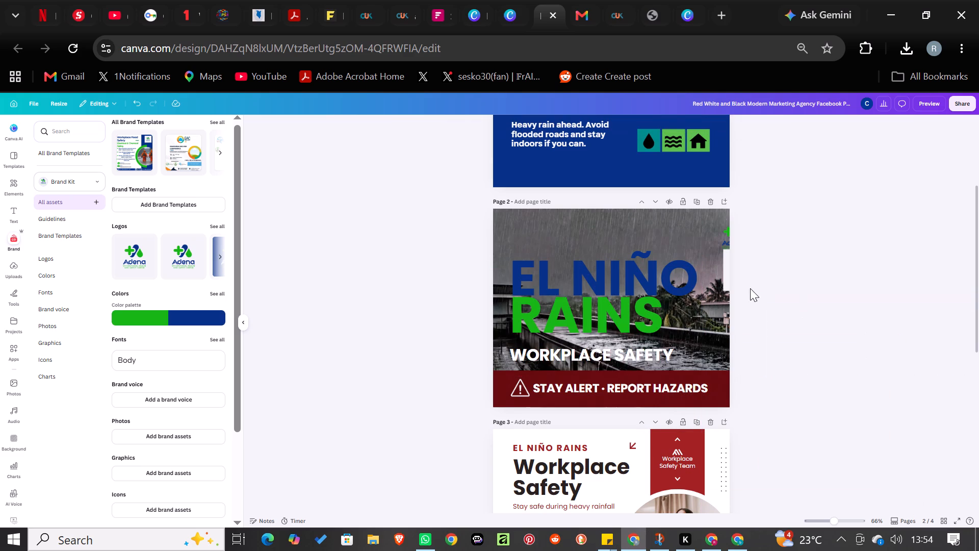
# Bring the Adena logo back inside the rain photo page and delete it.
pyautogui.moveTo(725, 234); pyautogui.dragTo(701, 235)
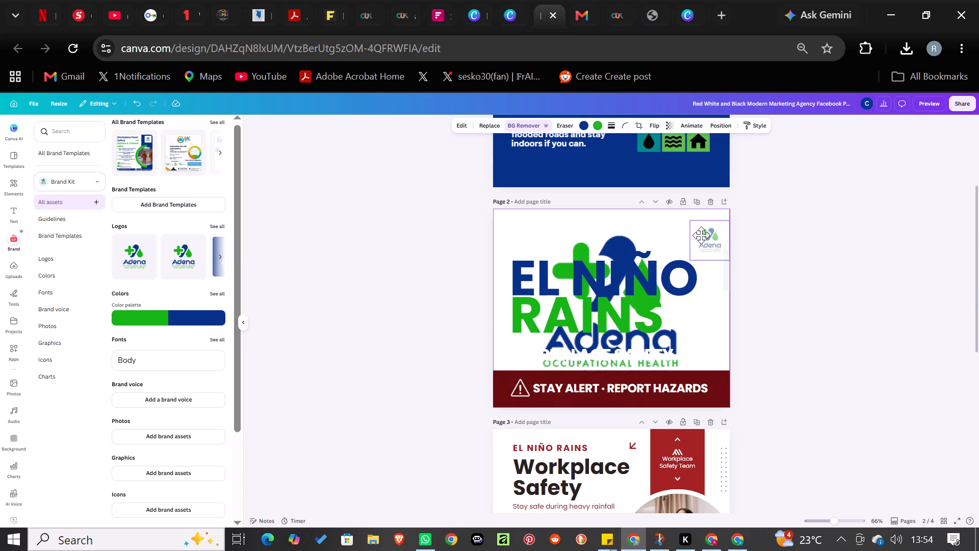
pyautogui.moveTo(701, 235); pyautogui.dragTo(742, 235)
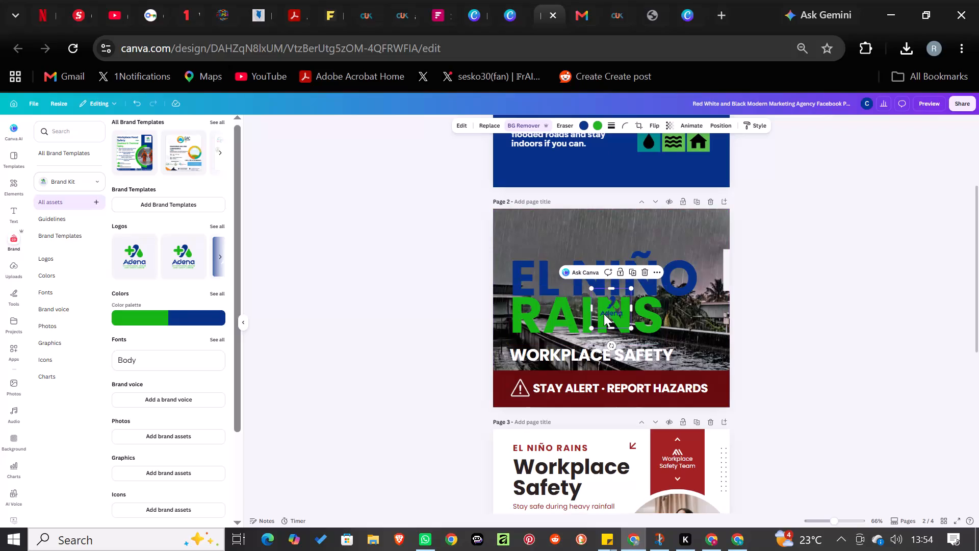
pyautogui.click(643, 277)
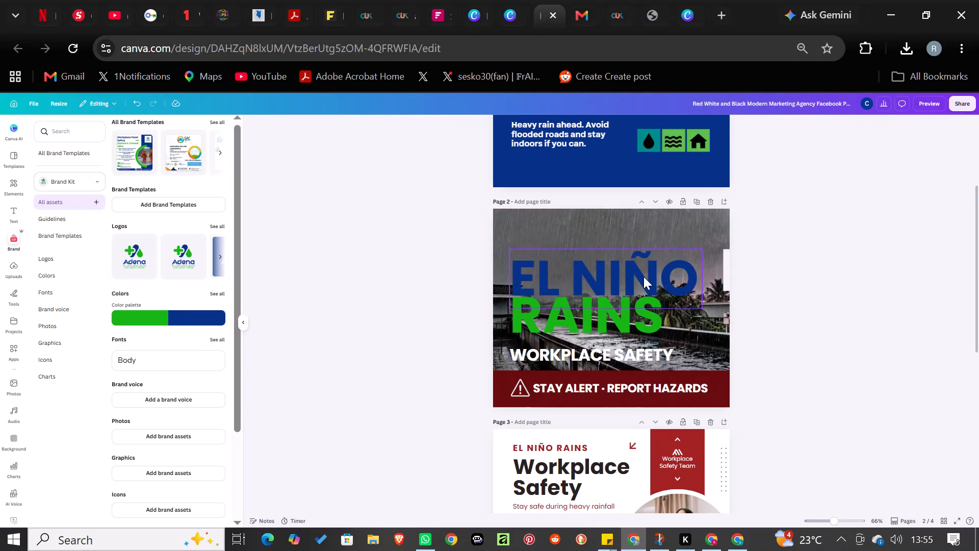
# Move the white square that sticks into the rain photo page's right edge completely off the page.
pyautogui.moveTo(727, 276); pyautogui.dragTo(712, 277)
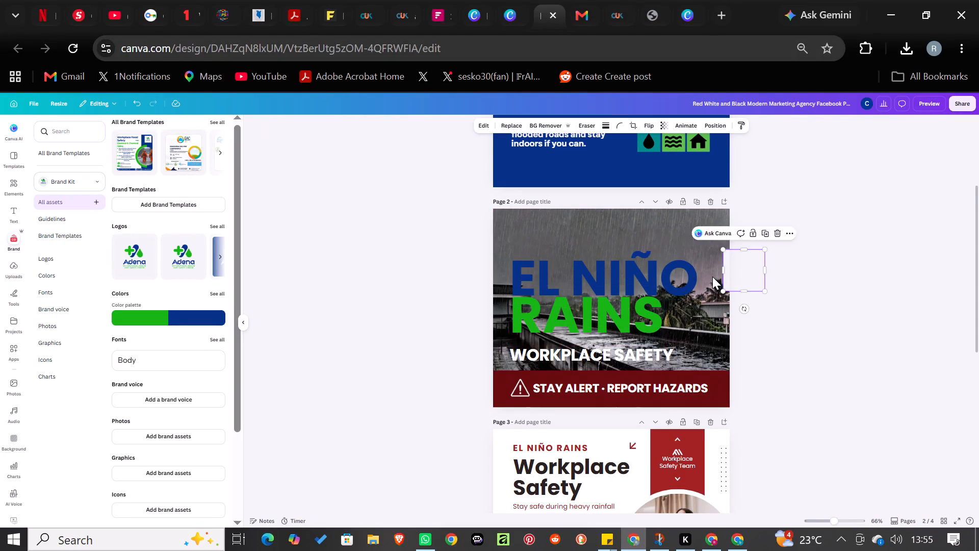
pyautogui.moveTo(712, 277); pyautogui.dragTo(774, 241)
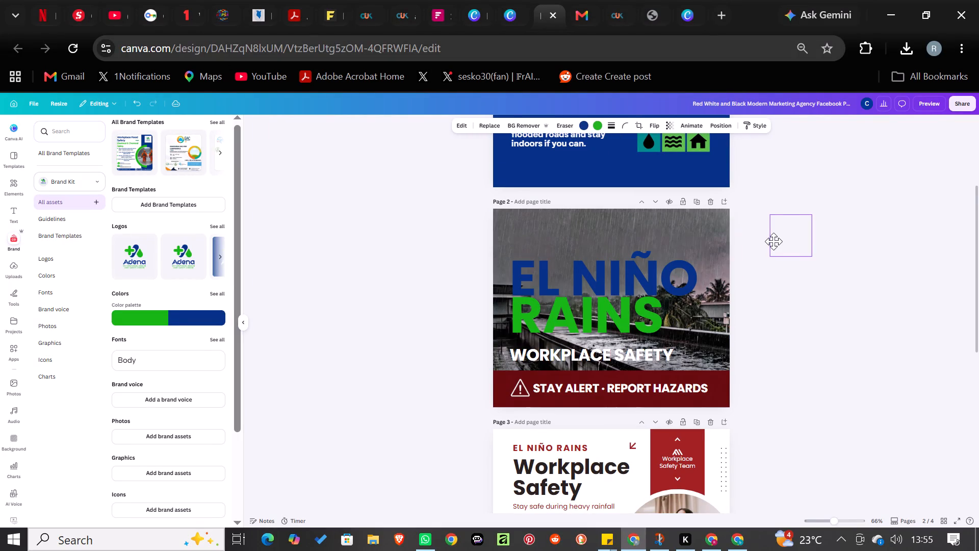
pyautogui.moveTo(774, 241); pyautogui.dragTo(764, 241)
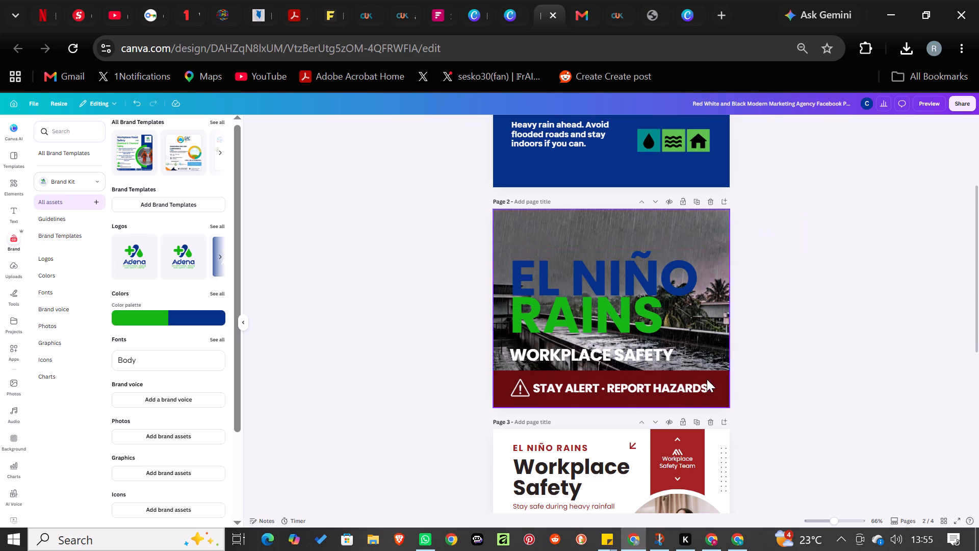
# Trim the top of the dark red banner on the rain photo page and recentre its STAY ALERT text and warning icon.
pyautogui.click(674, 375)
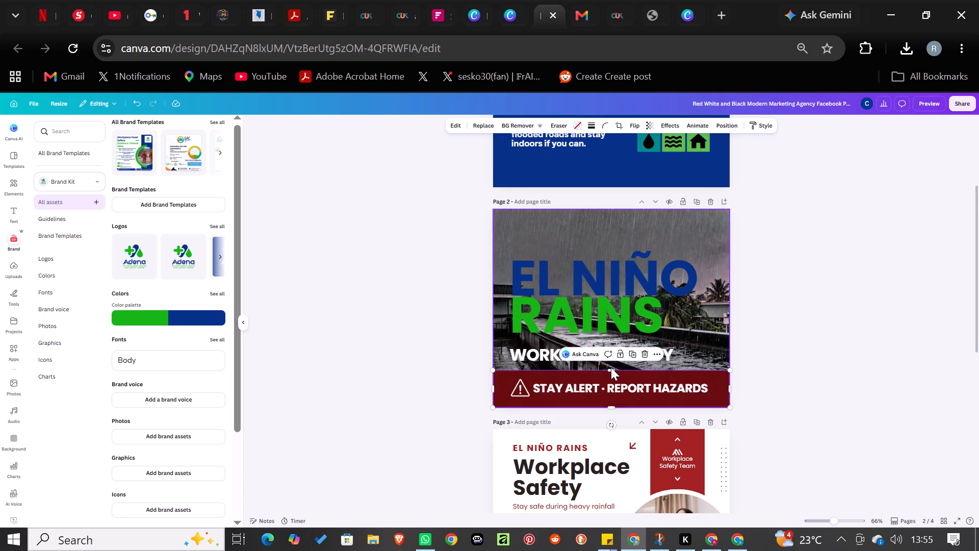
pyautogui.moveTo(611, 370); pyautogui.dragTo(609, 381)
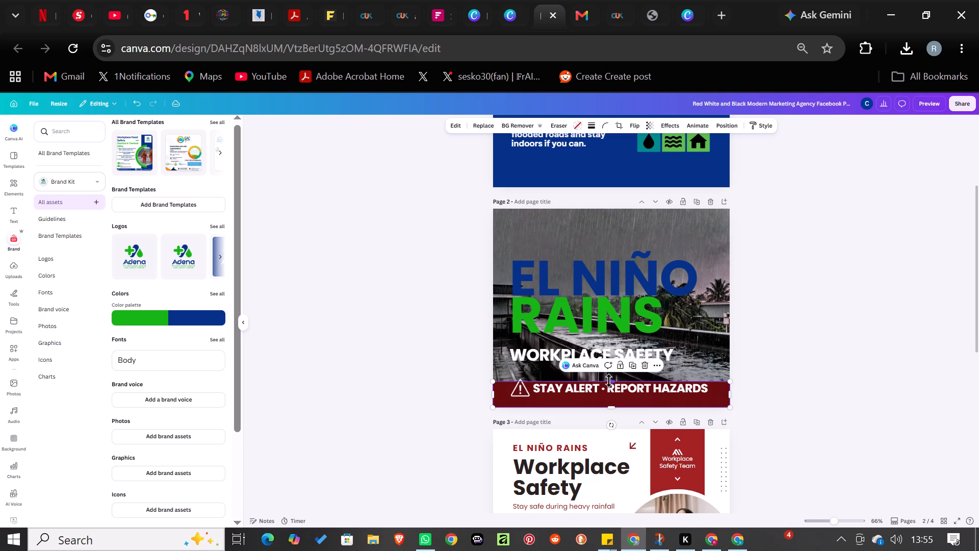
pyautogui.moveTo(620, 394); pyautogui.dragTo(621, 399)
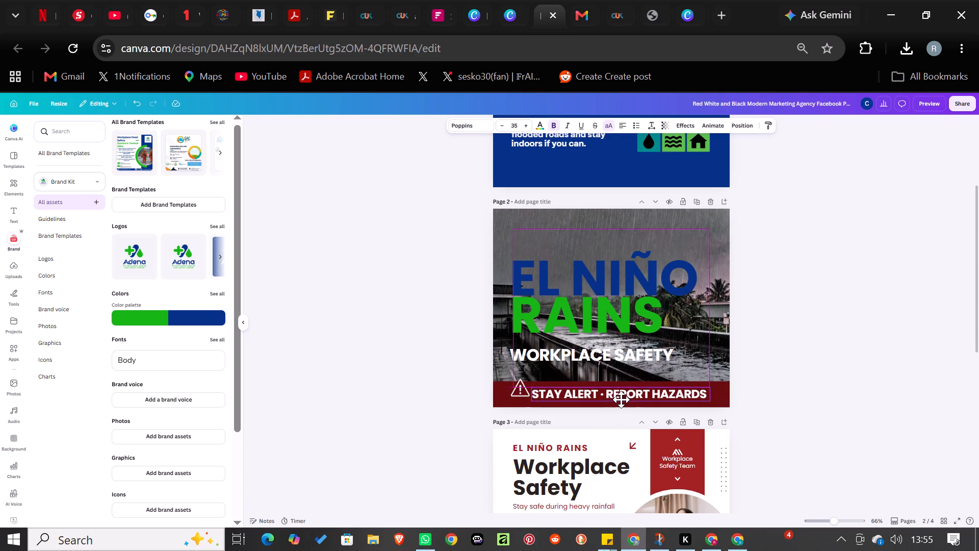
pyautogui.moveTo(621, 399); pyautogui.dragTo(626, 399)
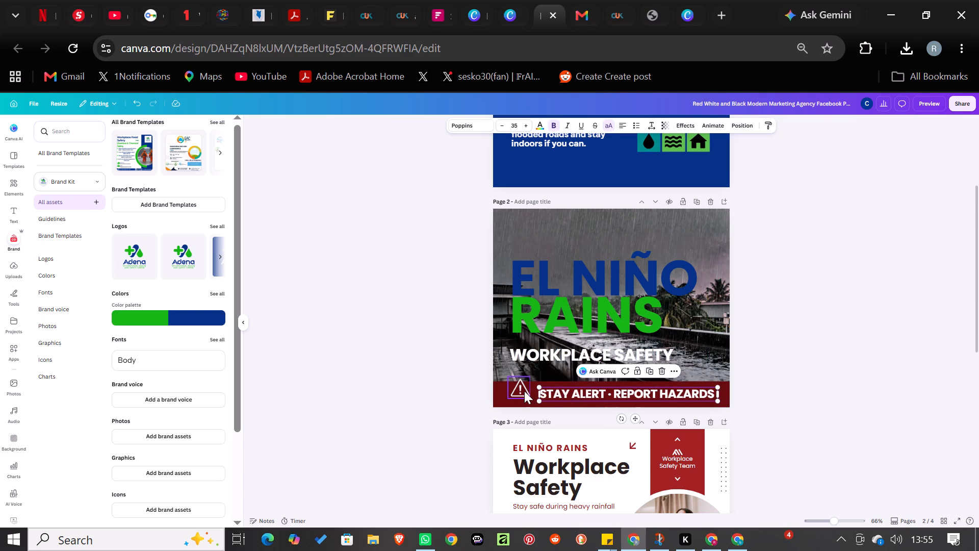
pyautogui.moveTo(524, 391); pyautogui.dragTo(521, 396)
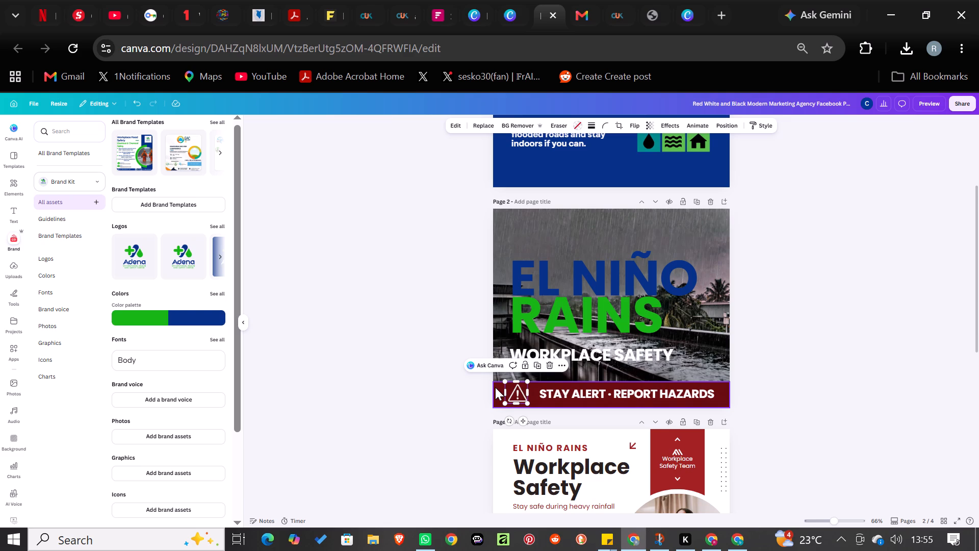
pyautogui.click(896, 348)
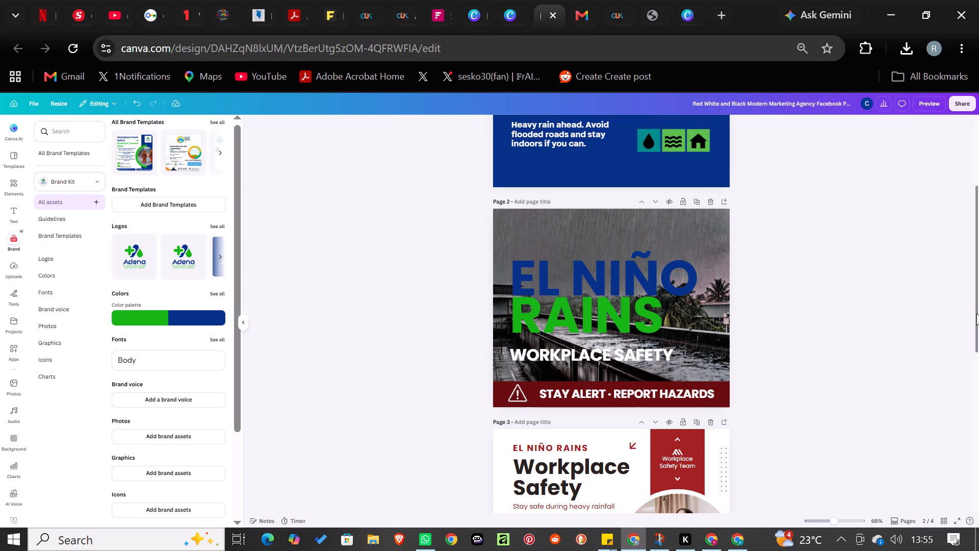
# Delete the round photo of the woman in red from page 3, together with its frame.
pyautogui.moveTo(976, 314); pyautogui.dragTo(978, 391)
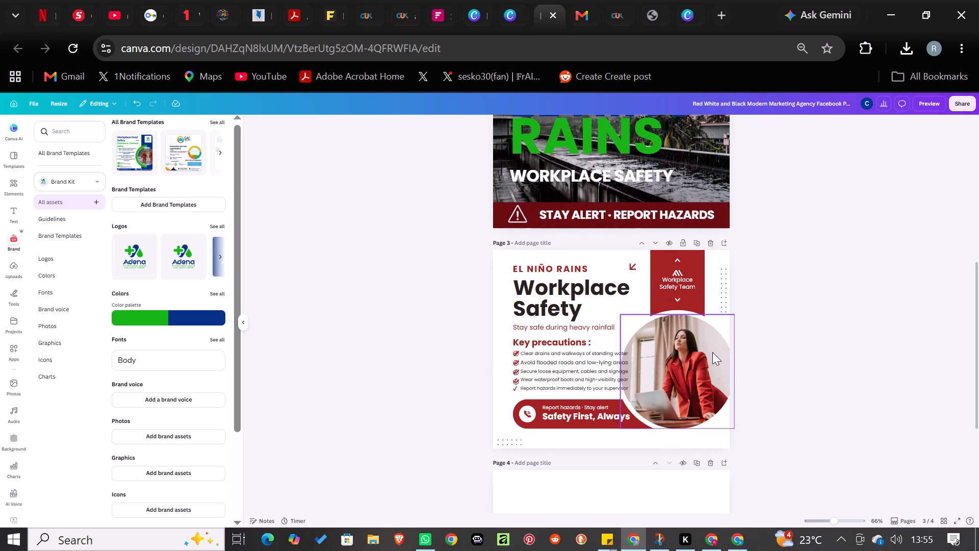
pyautogui.click(711, 352)
pyautogui.moveTo(698, 357); pyautogui.dragTo(709, 356)
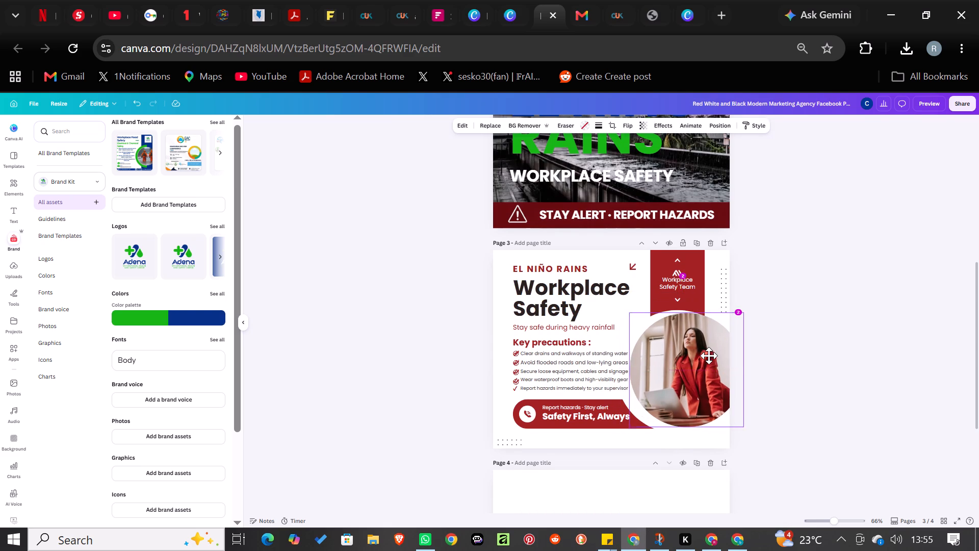
pyautogui.moveTo(709, 356); pyautogui.dragTo(710, 356)
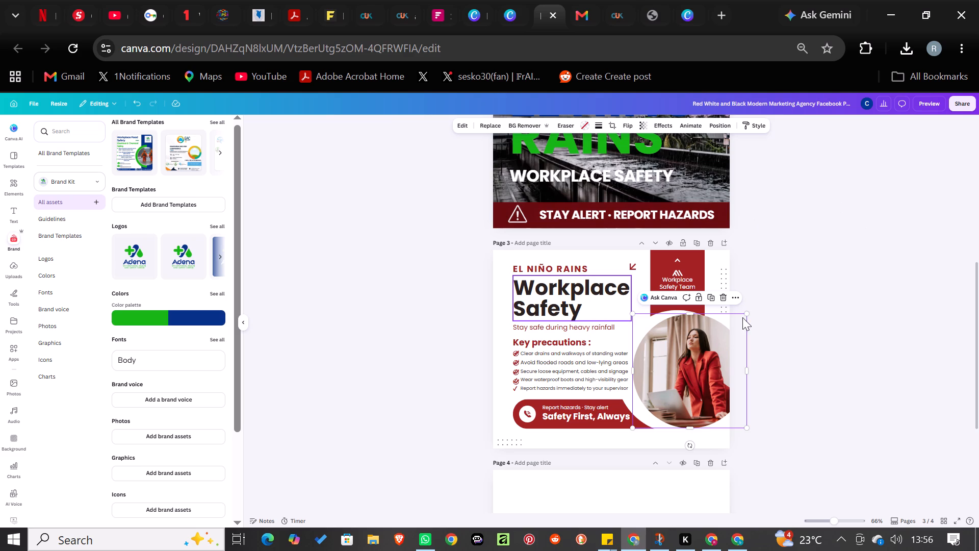
pyautogui.click(723, 299)
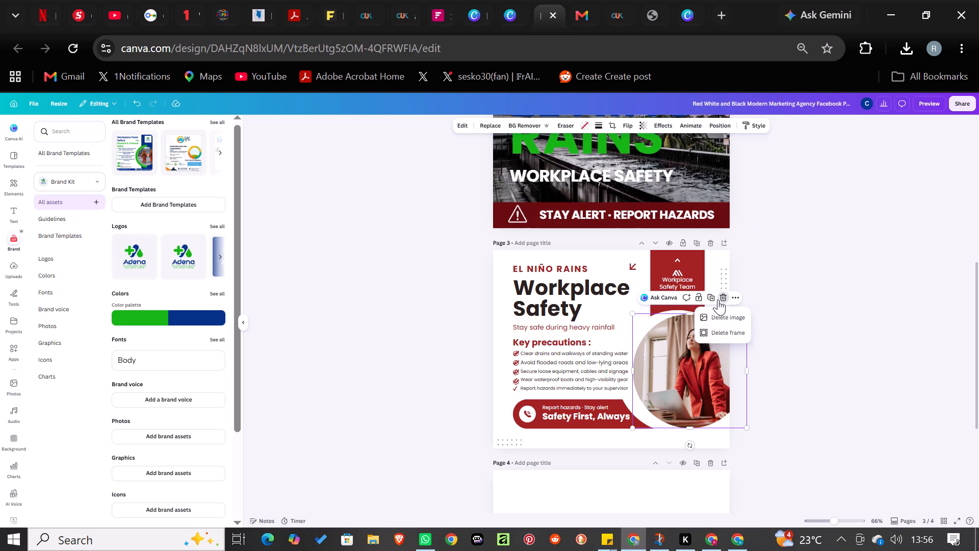
pyautogui.click(726, 330)
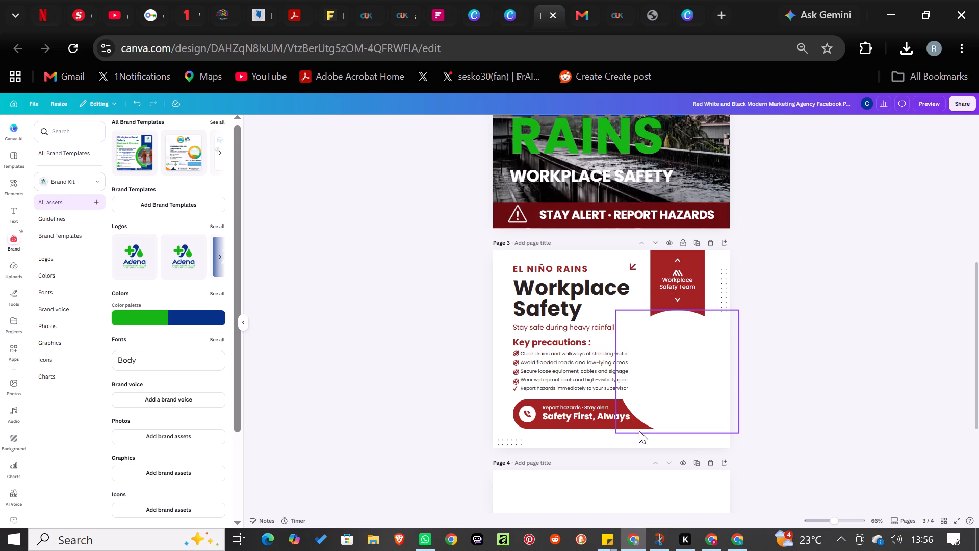
# Move the white circle that cuts into the red shapes on page 3 off the page's right edge.
pyautogui.click(599, 428)
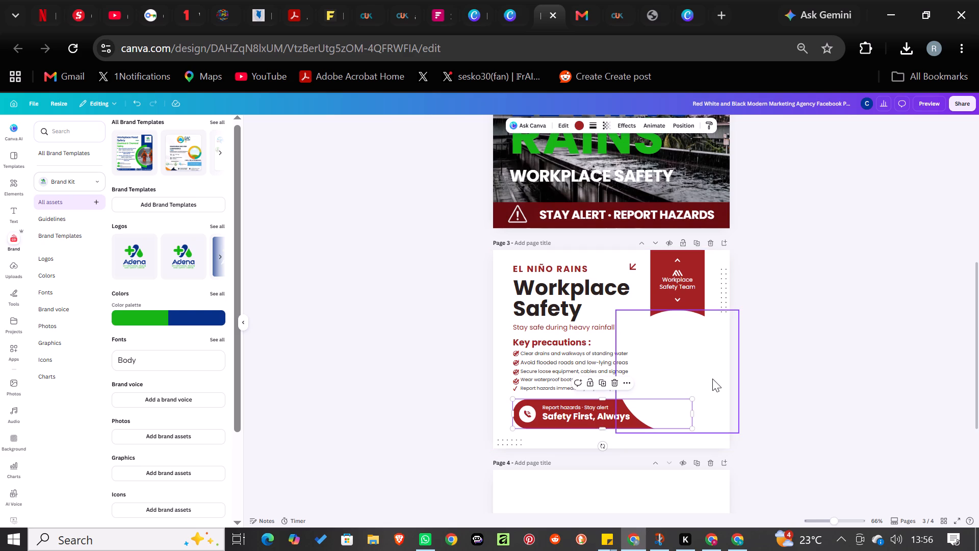
pyautogui.click(706, 376)
pyautogui.moveTo(706, 376); pyautogui.dragTo(744, 380)
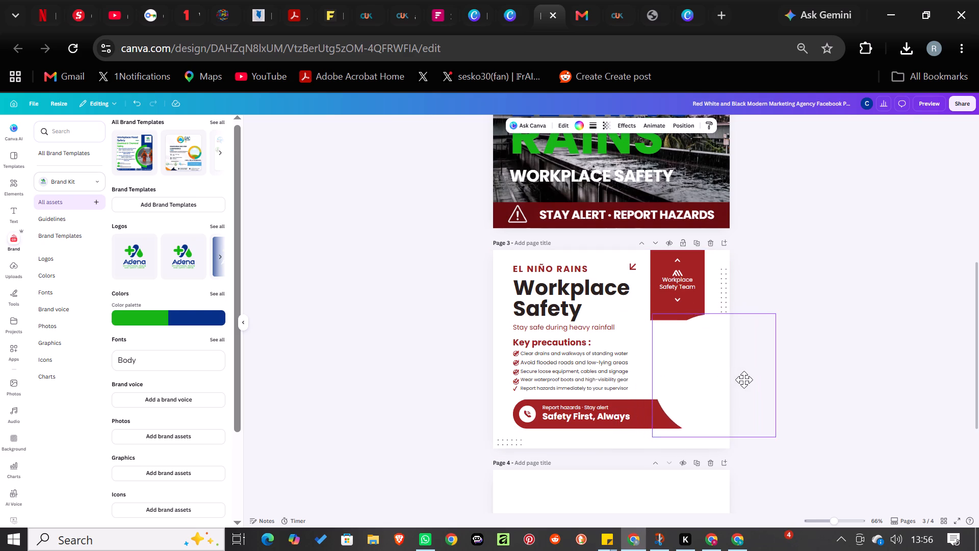
pyautogui.moveTo(744, 380); pyautogui.dragTo(816, 388)
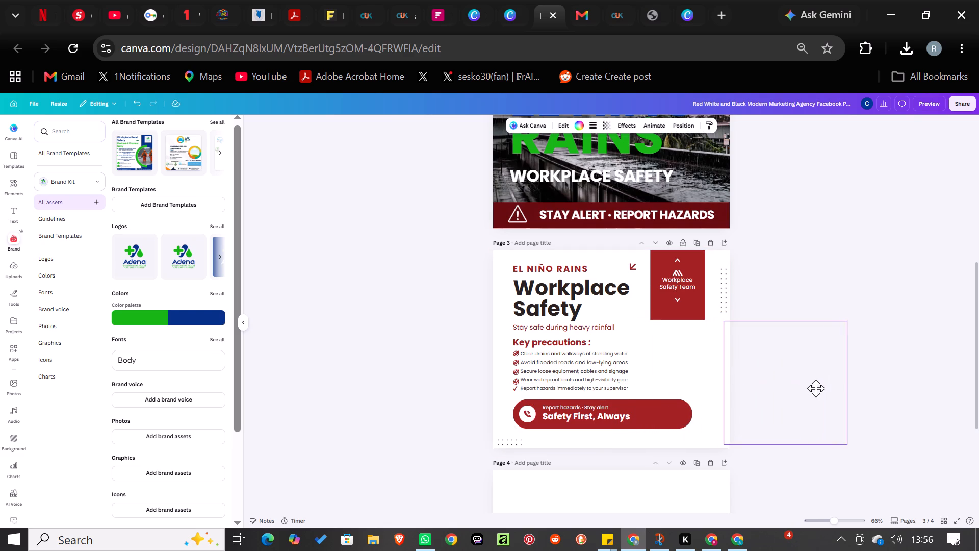
pyautogui.moveTo(816, 388); pyautogui.dragTo(818, 389)
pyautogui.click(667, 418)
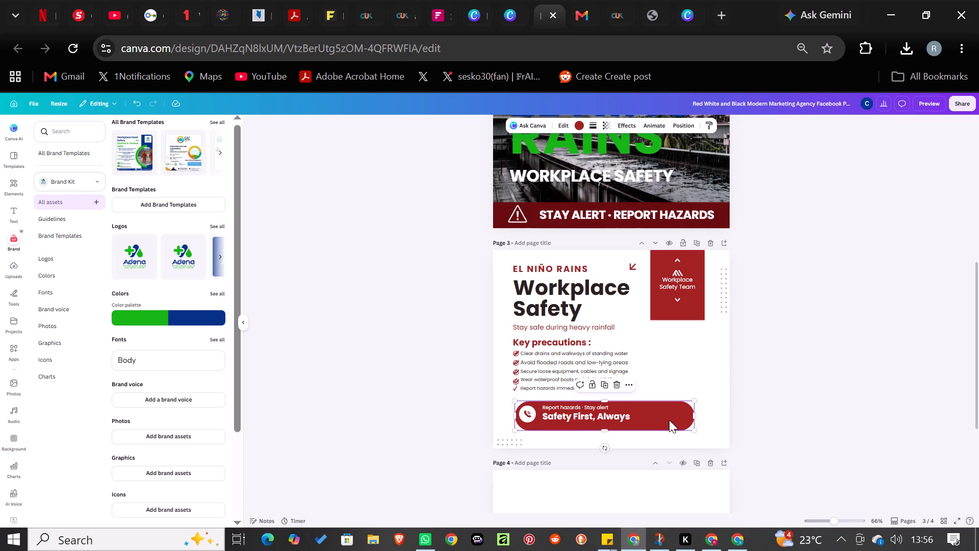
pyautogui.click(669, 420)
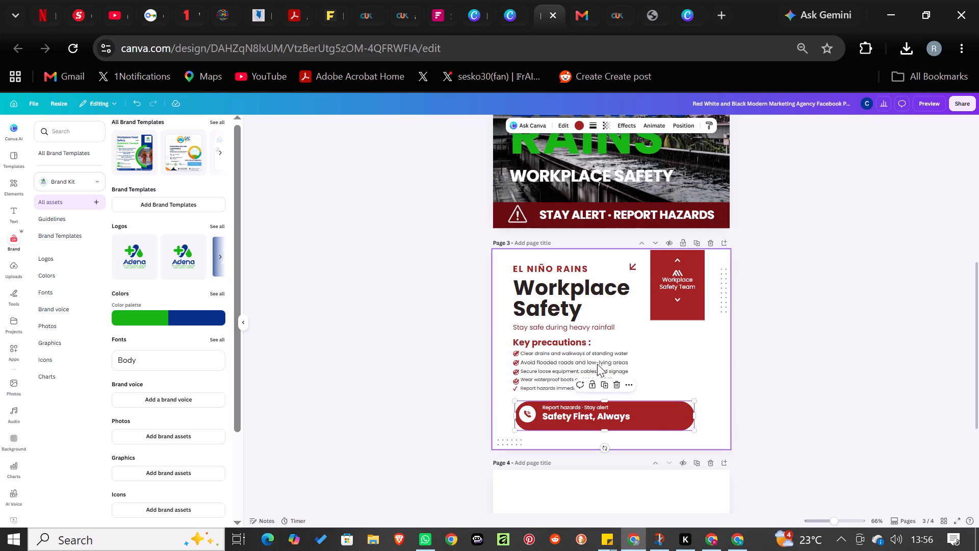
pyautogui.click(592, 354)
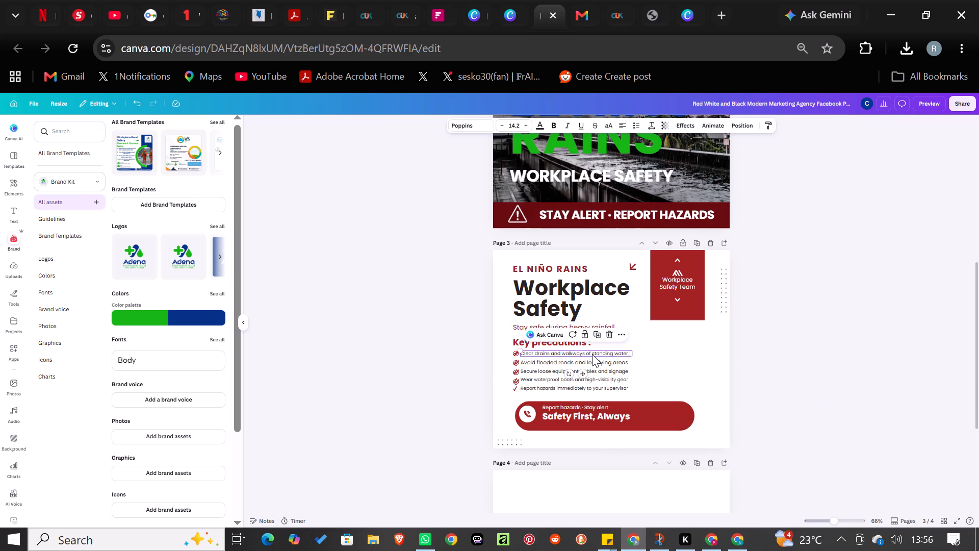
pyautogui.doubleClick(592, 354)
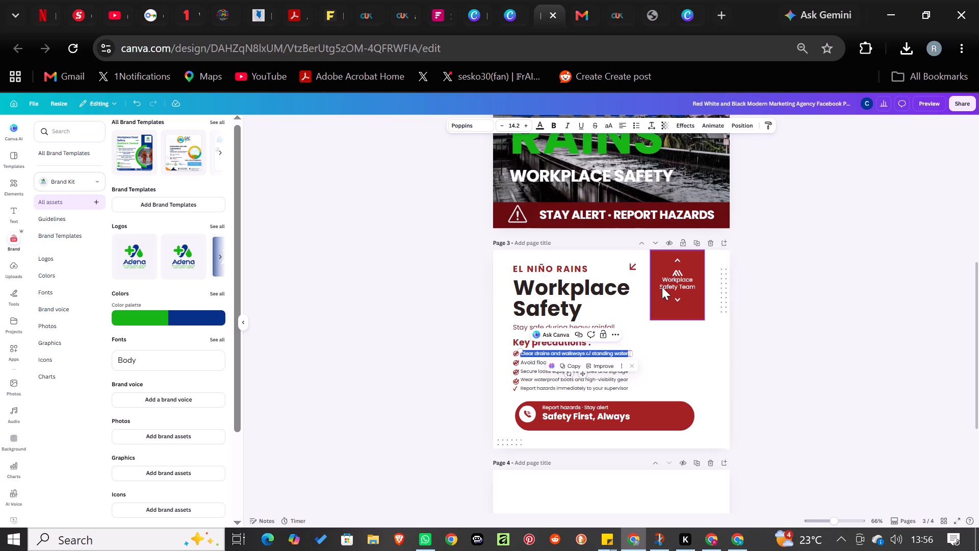
# Delete the small red arrow beside the EL NIÑO RAINS heading on page 3.
pyautogui.click(634, 266)
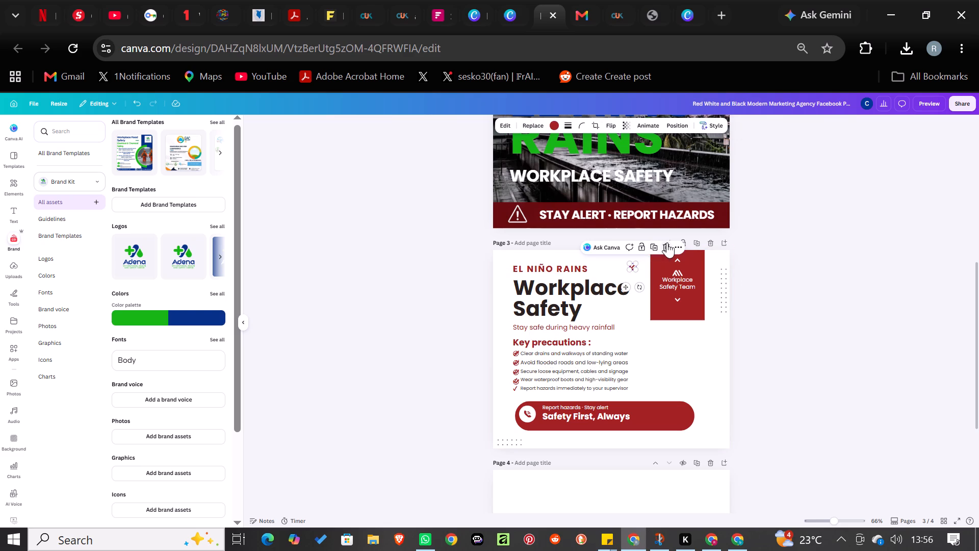
pyautogui.click(667, 242)
# Recolour the Workplace Safety Team block on page 3 with the Brand Kit's dark blue.
pyautogui.click(676, 270)
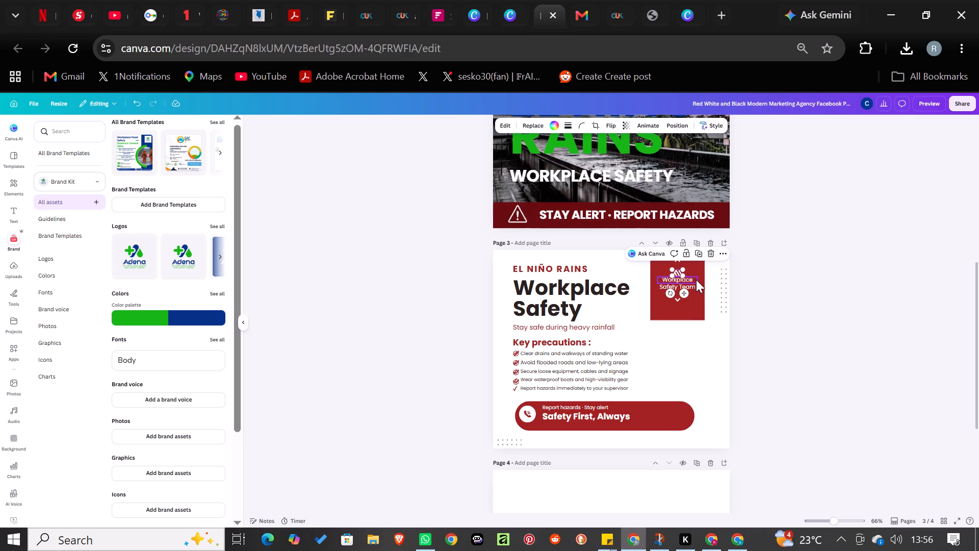
pyautogui.click(699, 272)
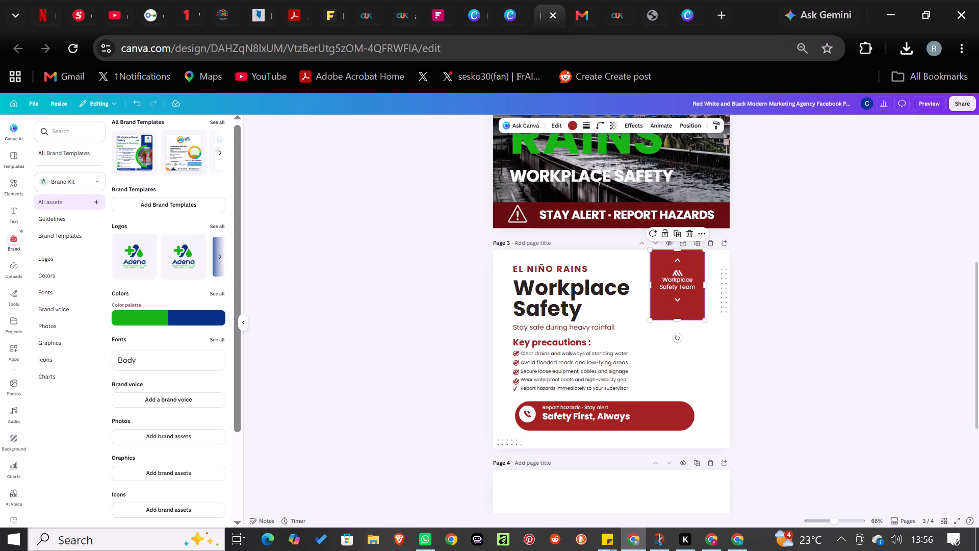
pyautogui.click(572, 124)
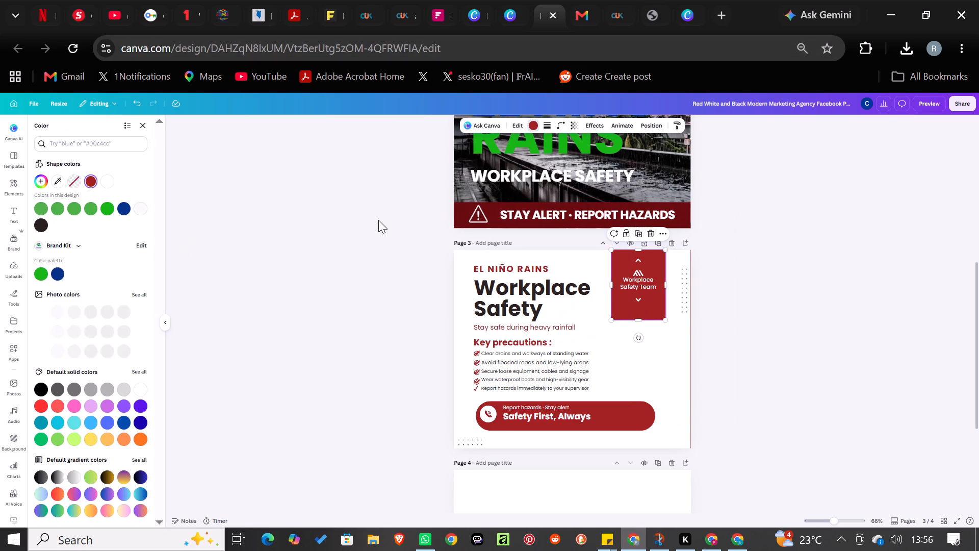
pyautogui.click(58, 269)
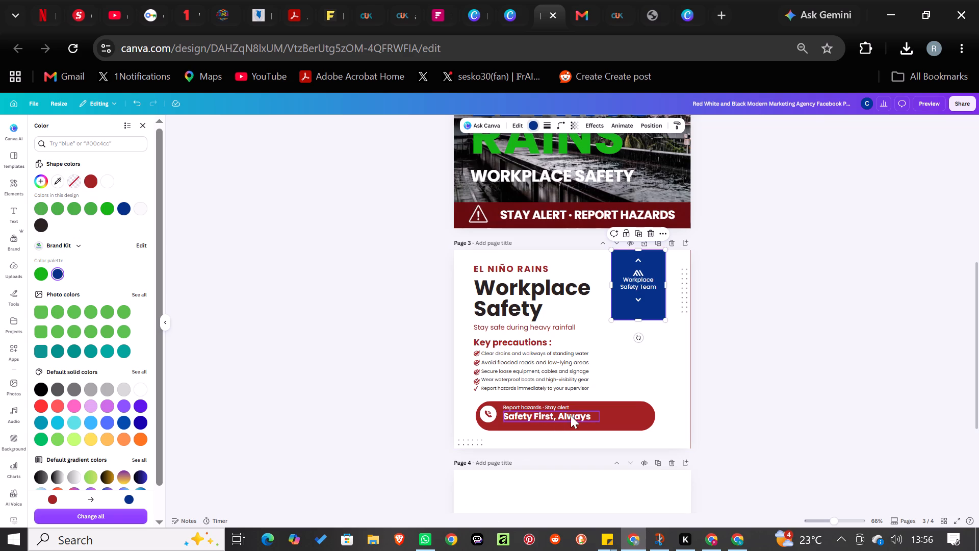
# Recolour the rounded bar behind "Safety First, Always" on page 3 with the Brand Kit's green.
pyautogui.click(611, 406)
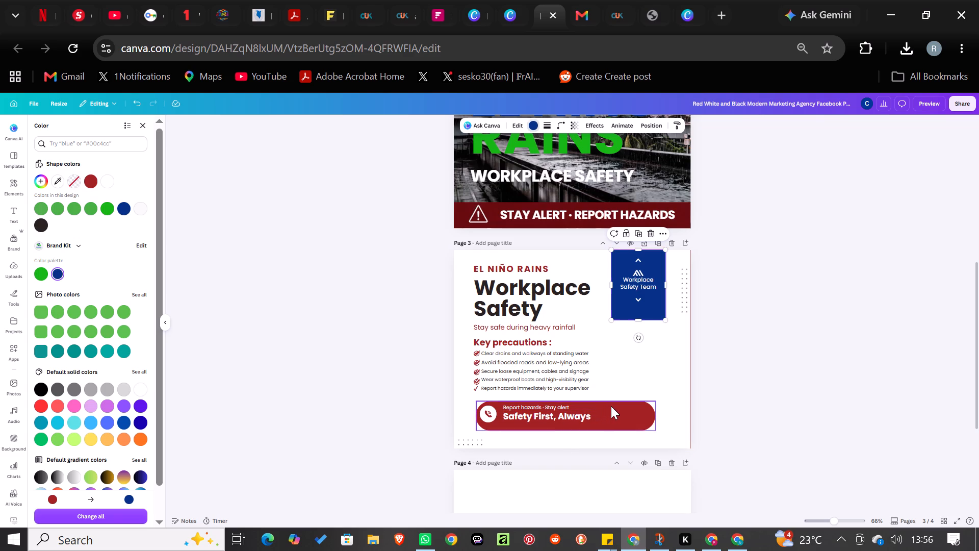
pyautogui.click(44, 271)
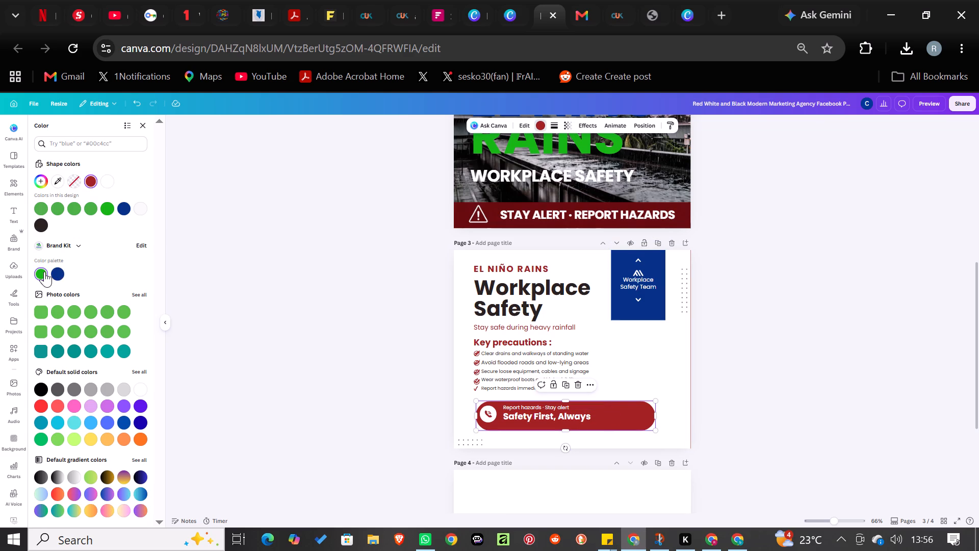
pyautogui.click(542, 265)
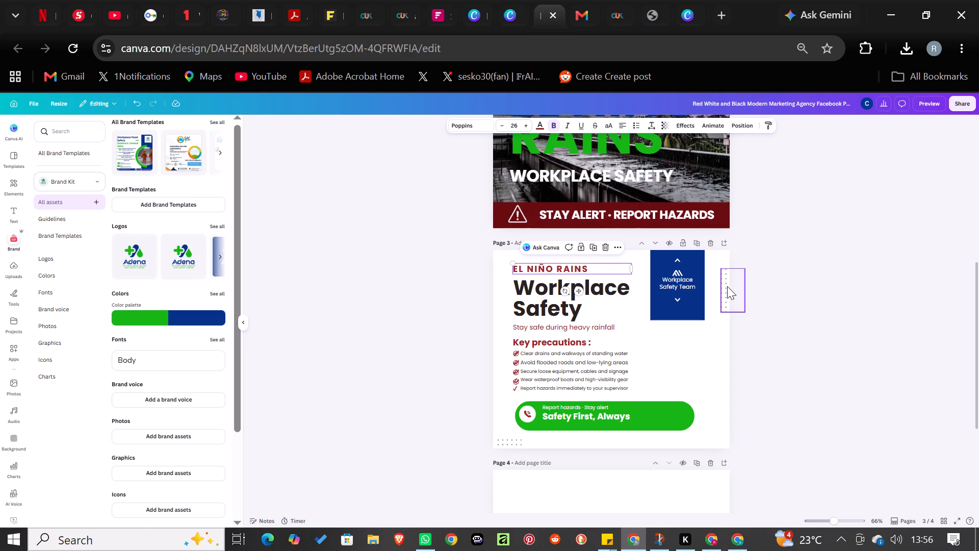
pyautogui.click(821, 274)
# Delete the red tick characters in front of the five Key precautions lines on page 3.
pyautogui.click(517, 363)
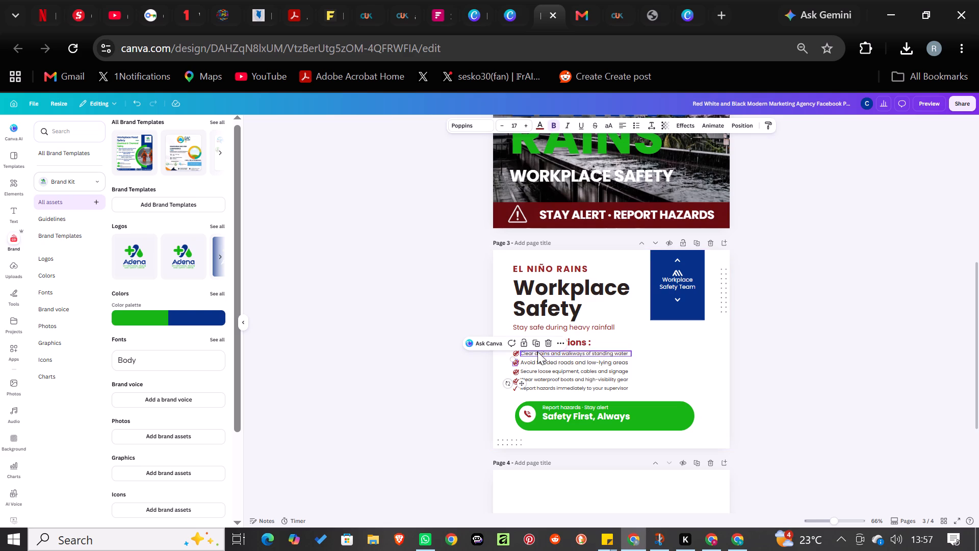
pyautogui.click(550, 341)
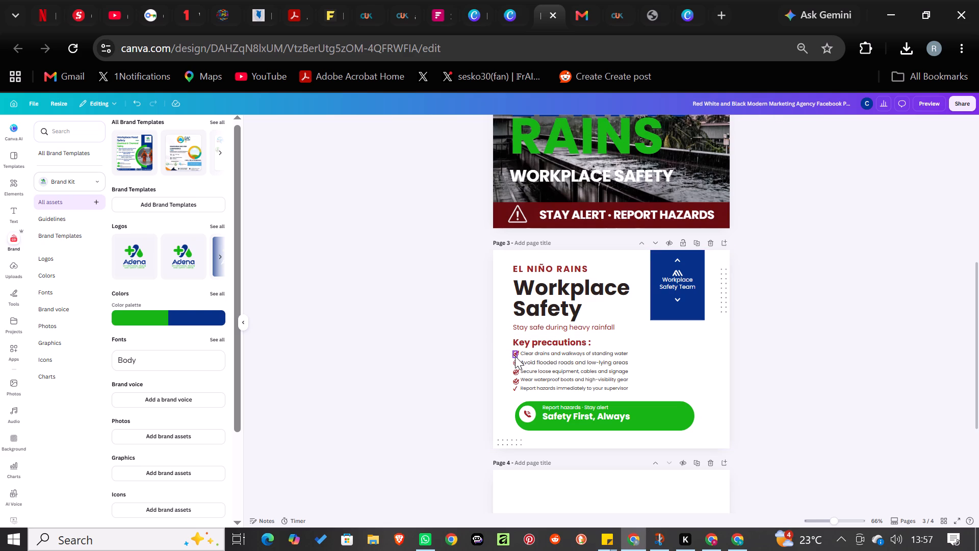
pyautogui.click(515, 356)
pyautogui.click(544, 332)
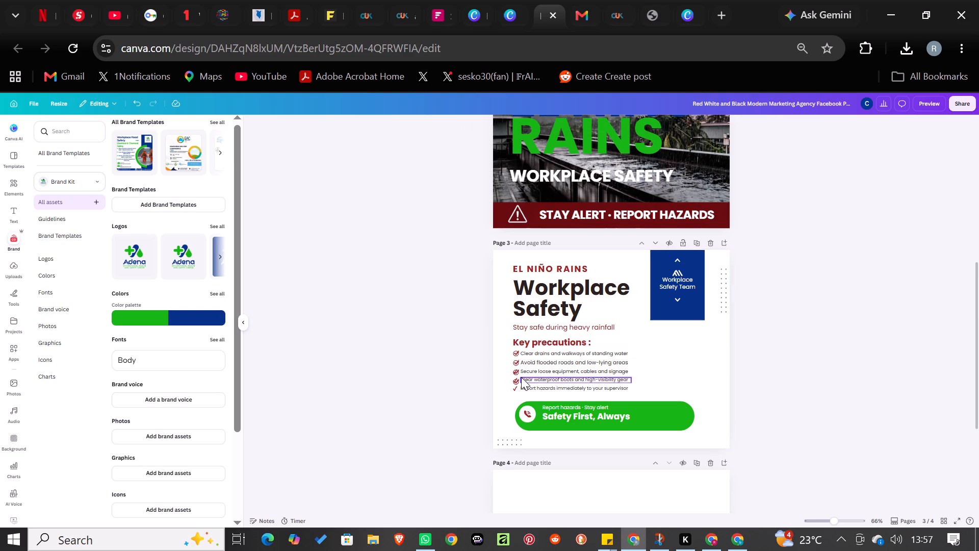
pyautogui.click(516, 373)
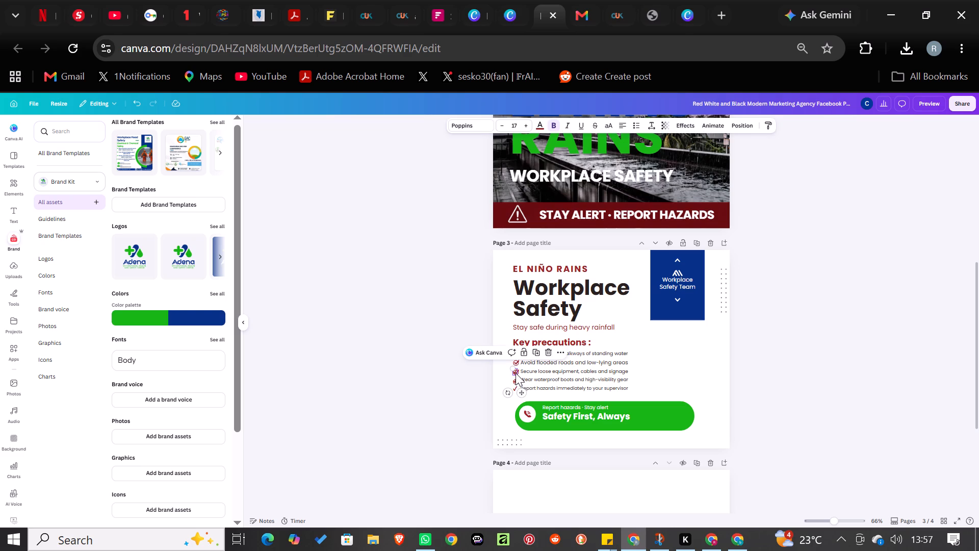
pyautogui.click(550, 352)
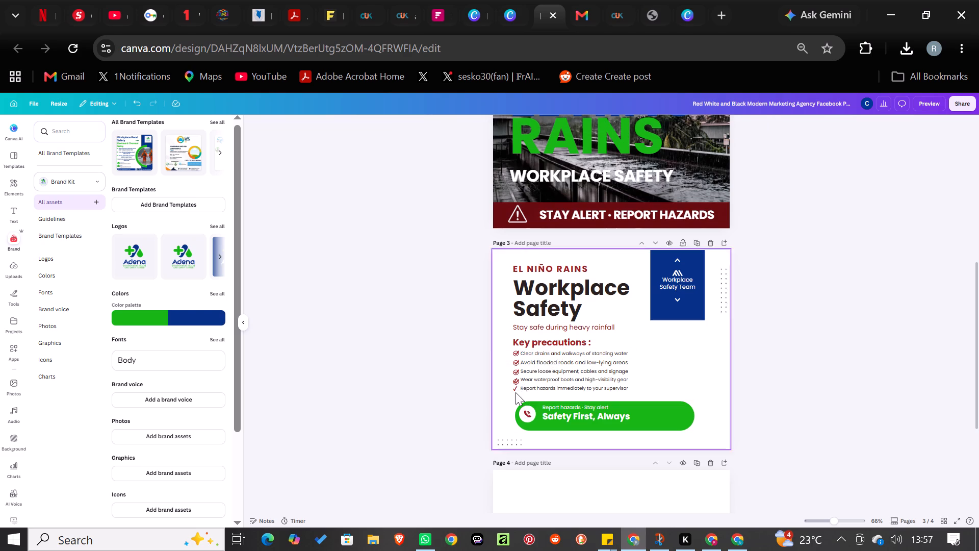
pyautogui.click(517, 383)
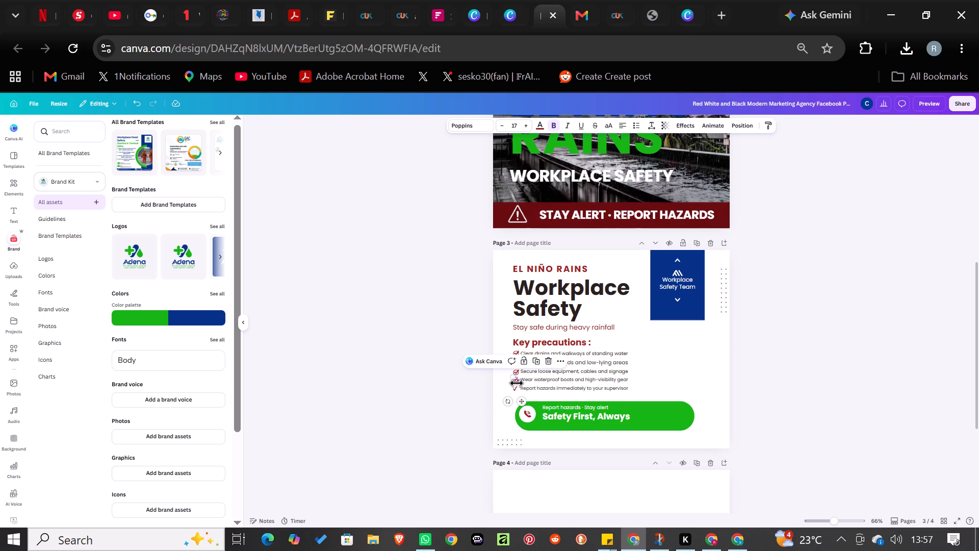
pyautogui.click(549, 360)
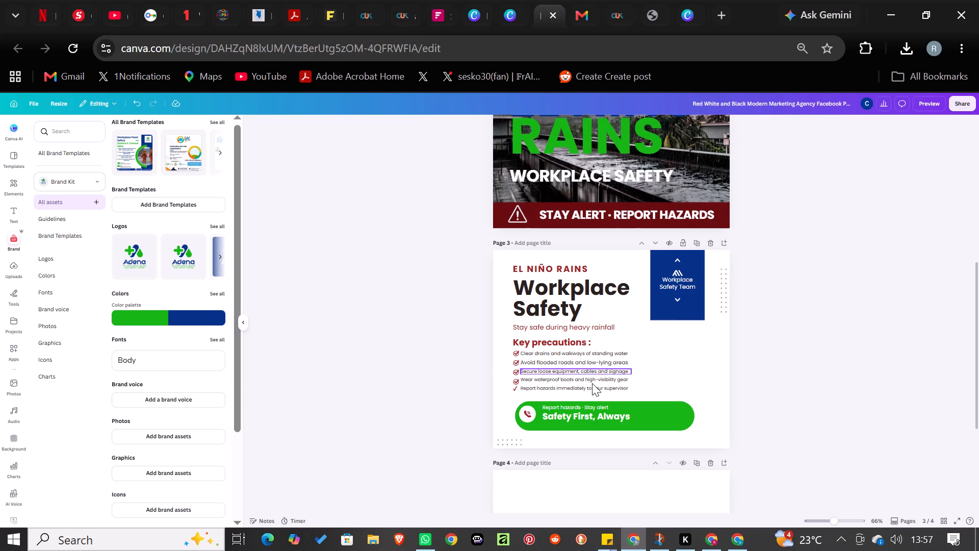
pyautogui.click(514, 389)
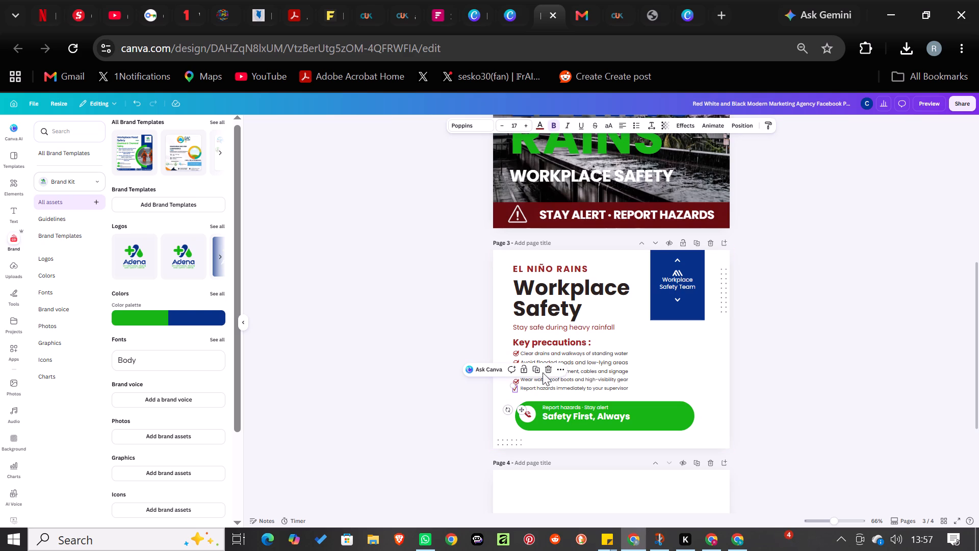
pyautogui.click(549, 367)
# Delete the remaining red check icons beside the first four Key precautions lines on page 3.
pyautogui.click(514, 374)
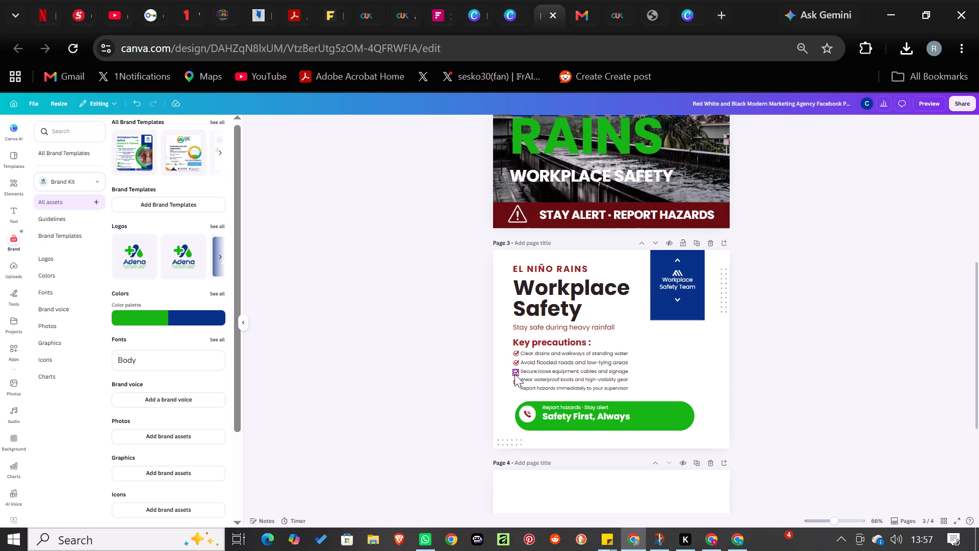
pyautogui.click(551, 351)
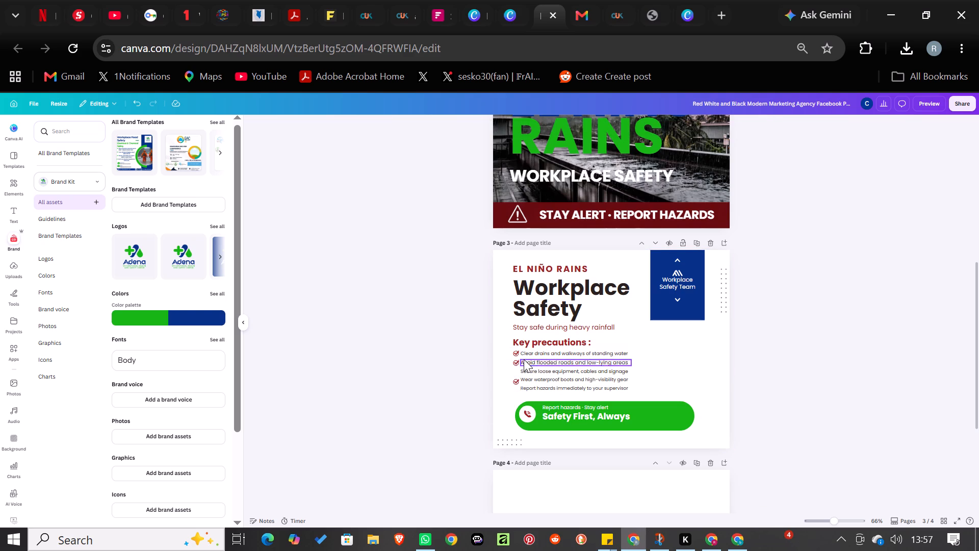
pyautogui.click(513, 354)
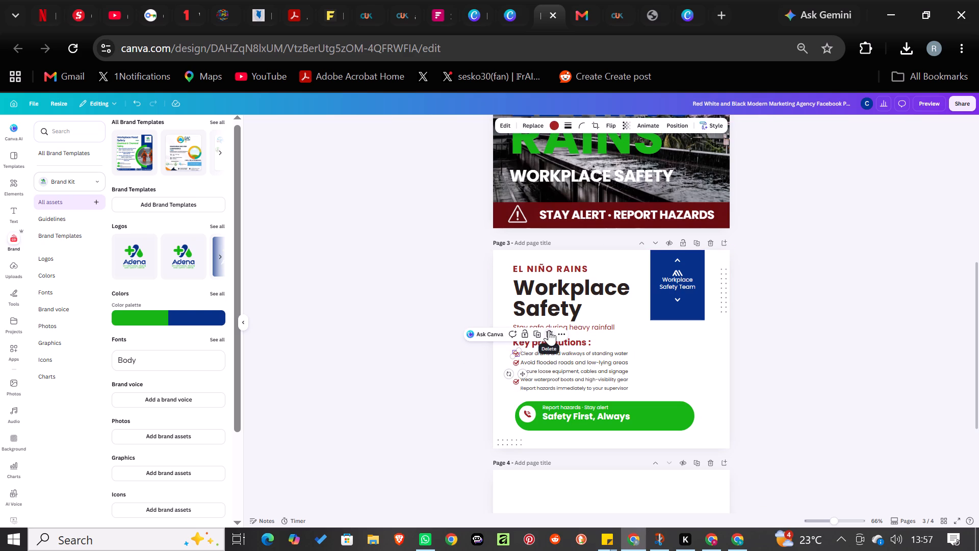
pyautogui.click(549, 330)
pyautogui.click(517, 366)
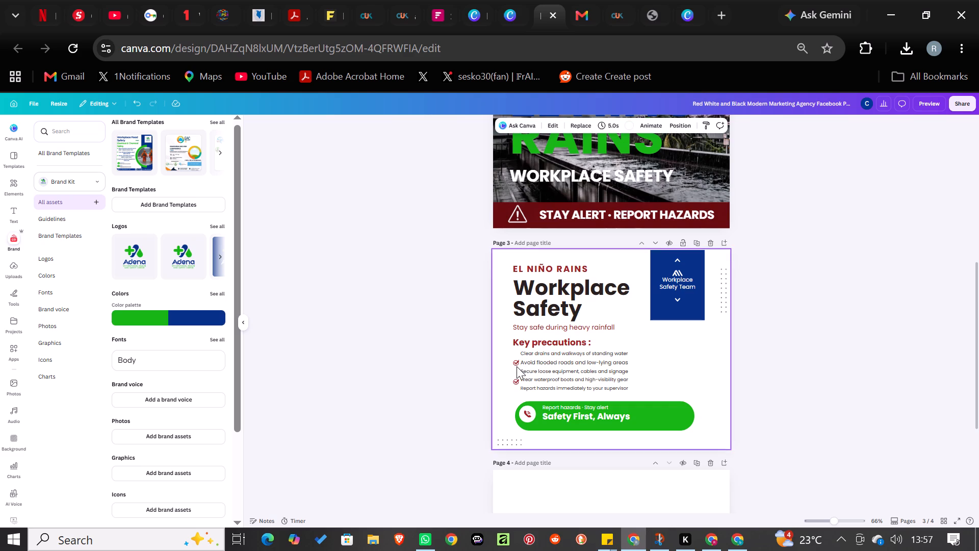
pyautogui.click(516, 364)
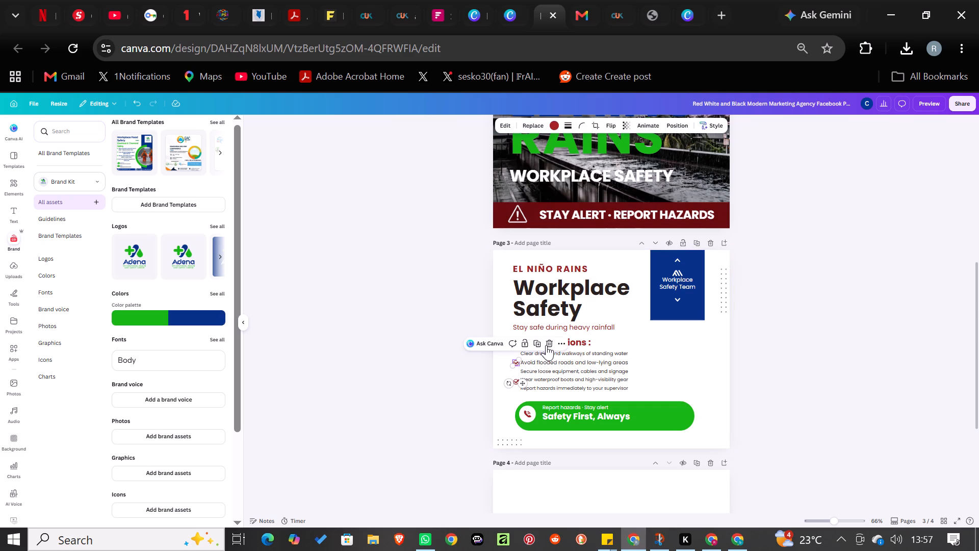
pyautogui.click(548, 343)
pyautogui.click(515, 382)
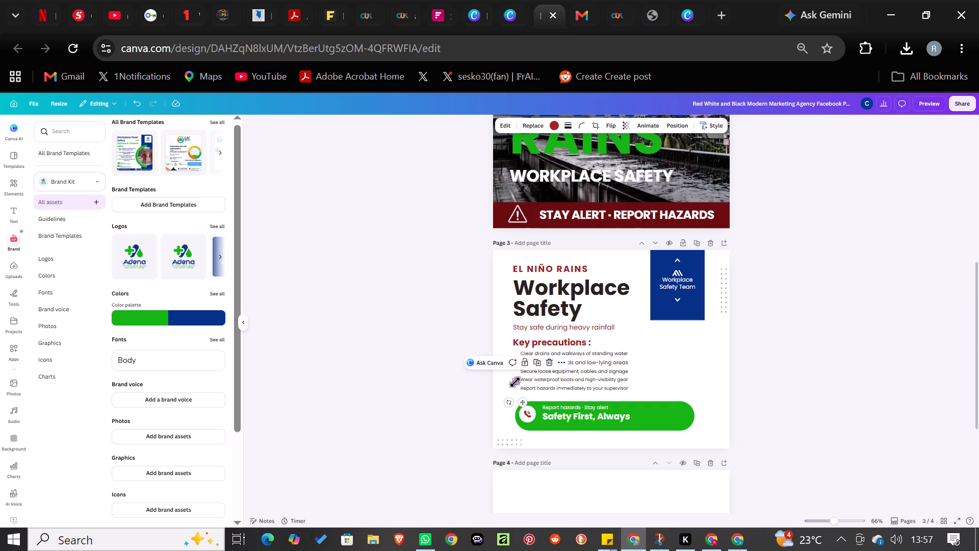
pyautogui.click(550, 362)
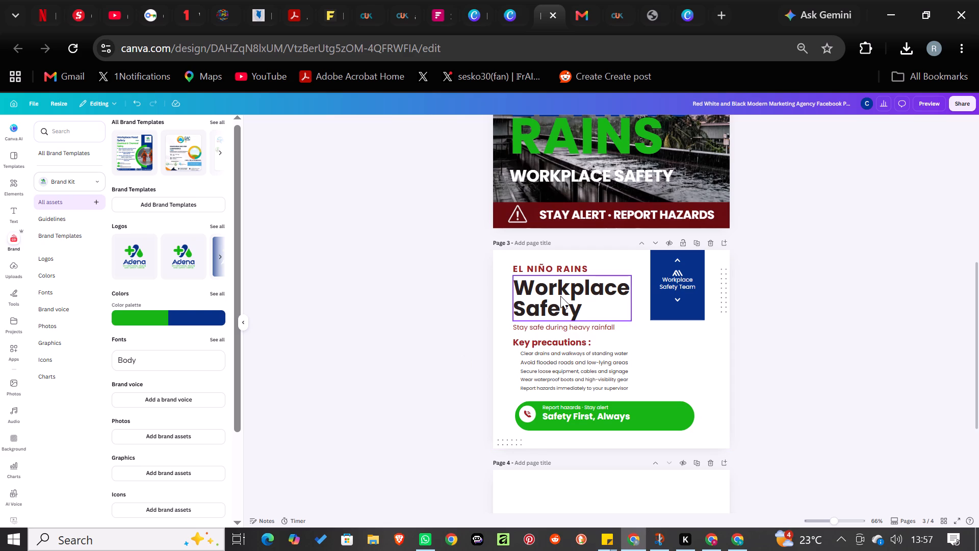
# Enlarge the "Clear drains and walkways of standing water" line to font size 19.2 and widen its text box to fit one line.
pyautogui.click(552, 269)
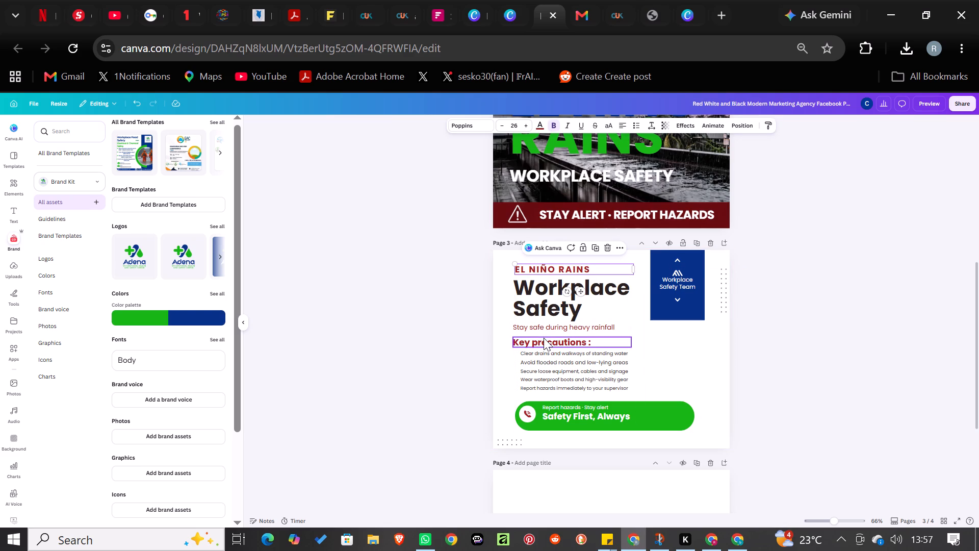
pyautogui.click(540, 357)
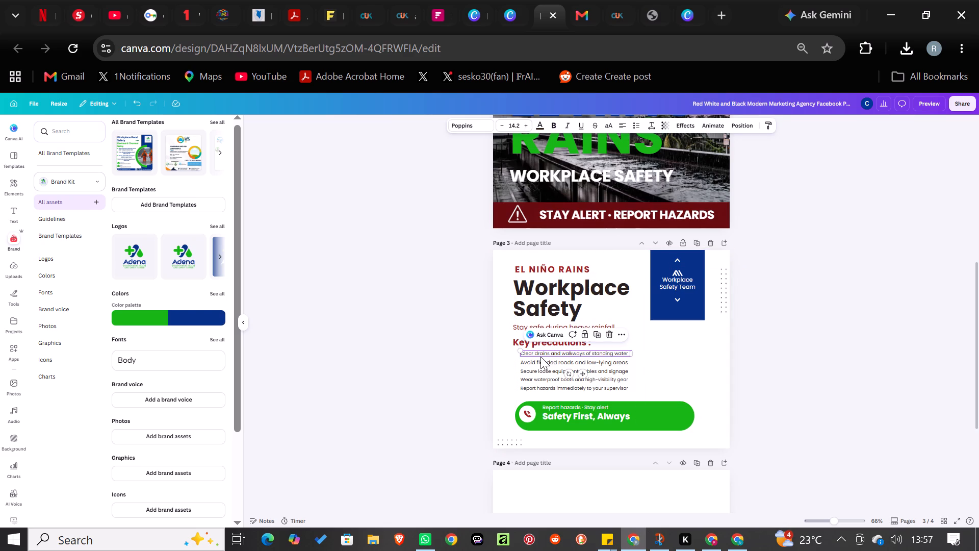
pyautogui.tripleClick(526, 120)
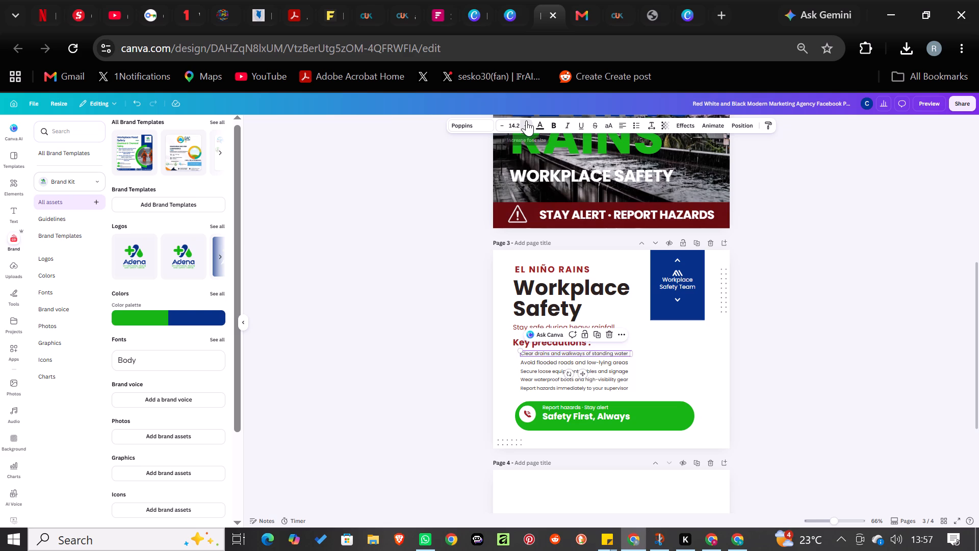
pyautogui.doubleClick(526, 120)
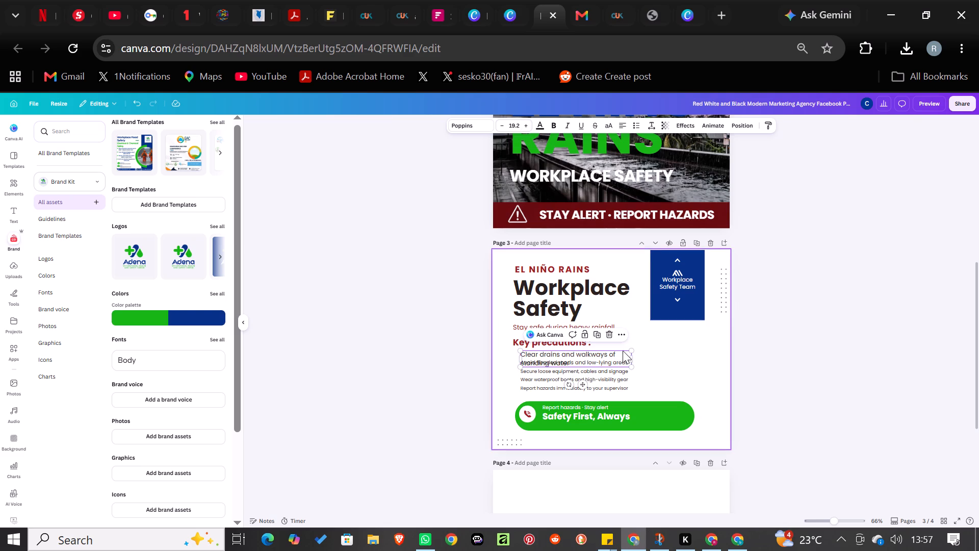
pyautogui.moveTo(634, 359); pyautogui.dragTo(644, 357)
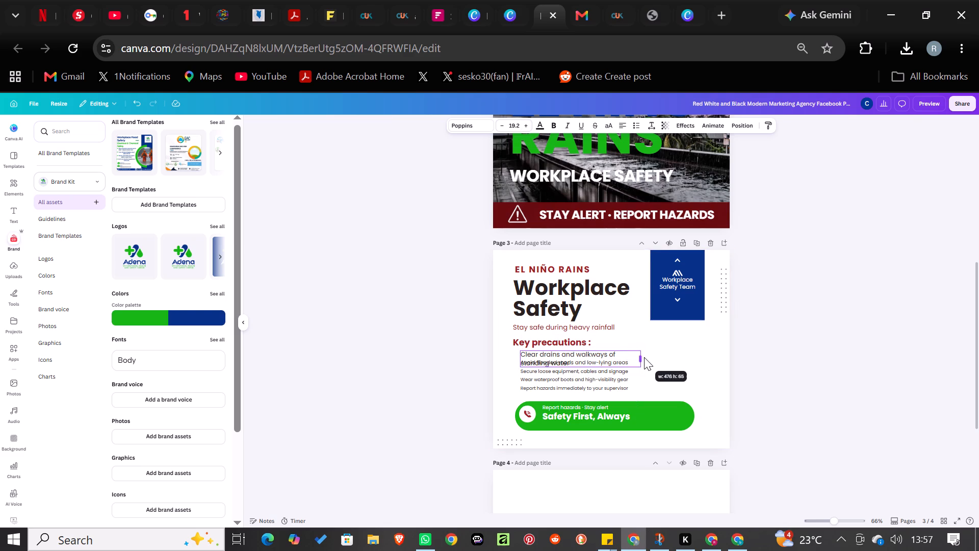
pyautogui.moveTo(644, 357); pyautogui.dragTo(678, 352)
# Enlarge the "Avoid flooded roads and low-lying areas" line to font size 19.7 and widen its text box to about 574 to fit one line.
pyautogui.click(598, 361)
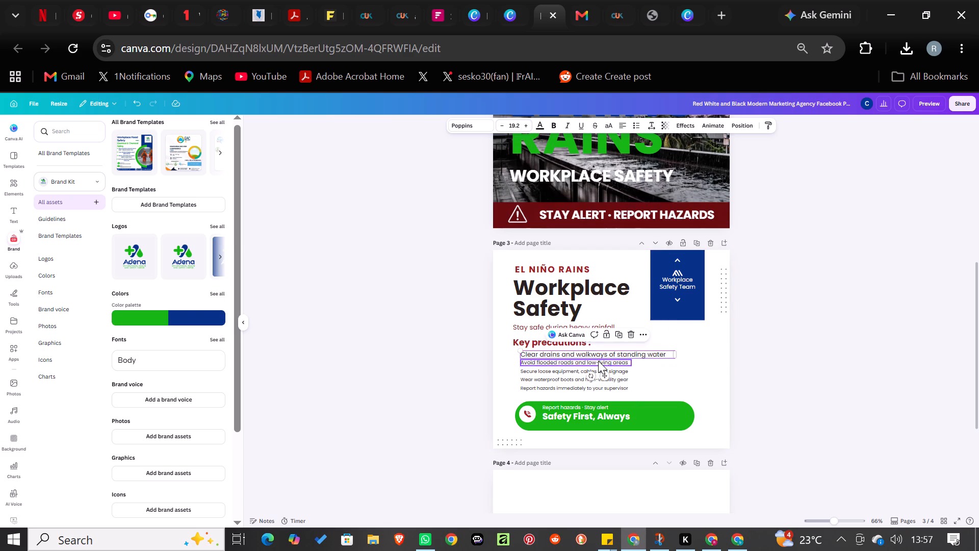
pyautogui.click(605, 353)
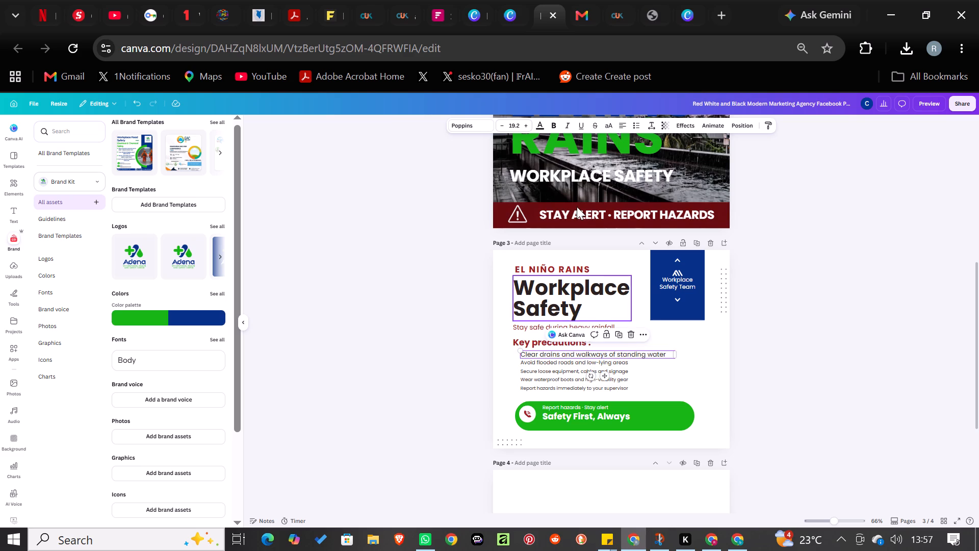
pyautogui.click(619, 364)
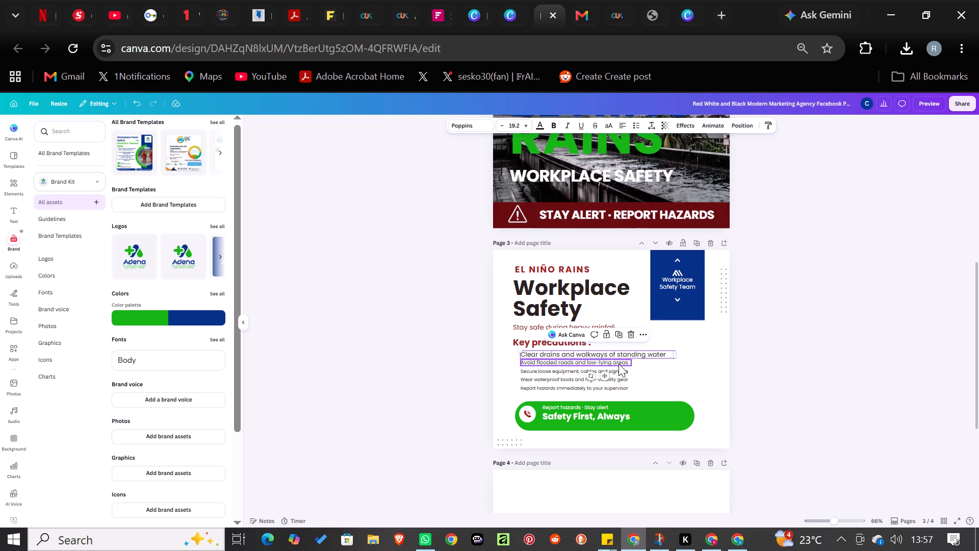
pyautogui.tripleClick(526, 122)
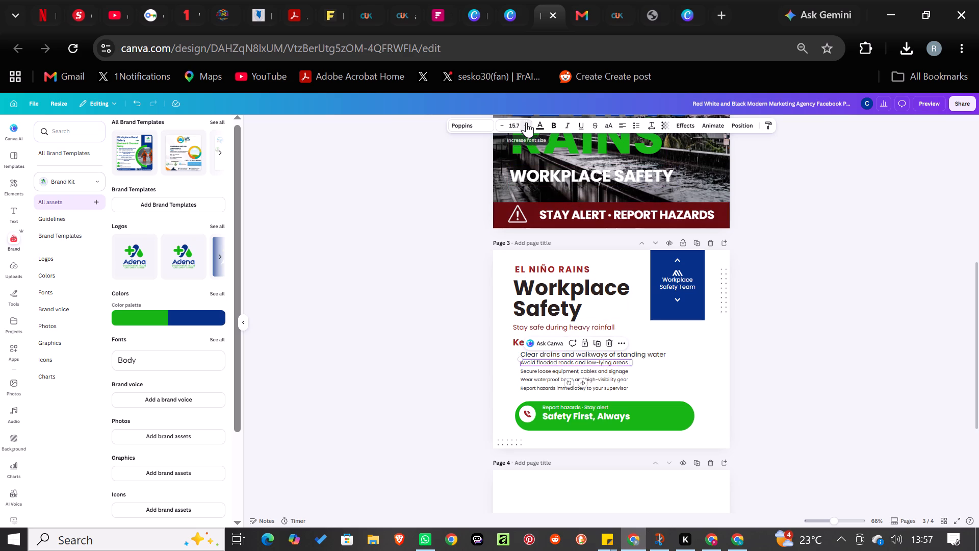
pyautogui.click(526, 122)
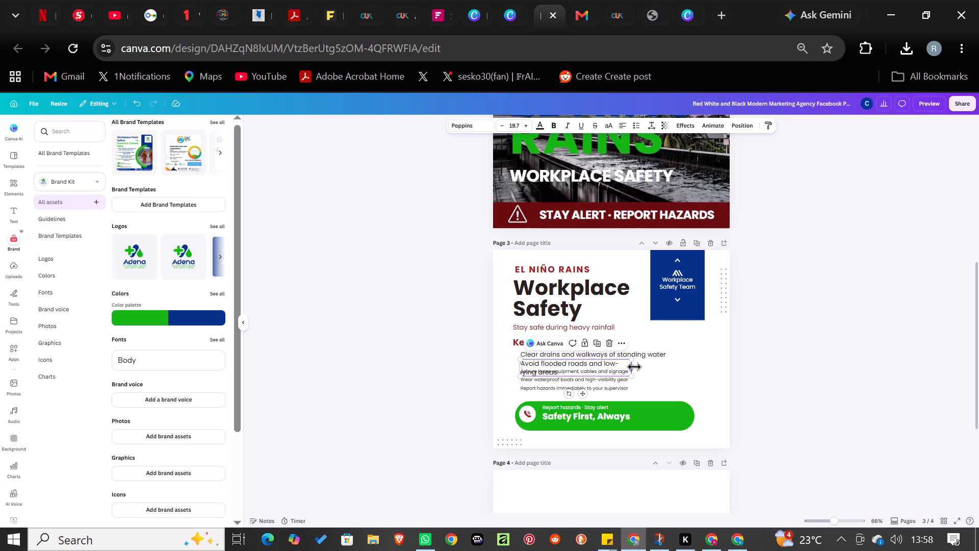
pyautogui.moveTo(634, 367); pyautogui.dragTo(668, 363)
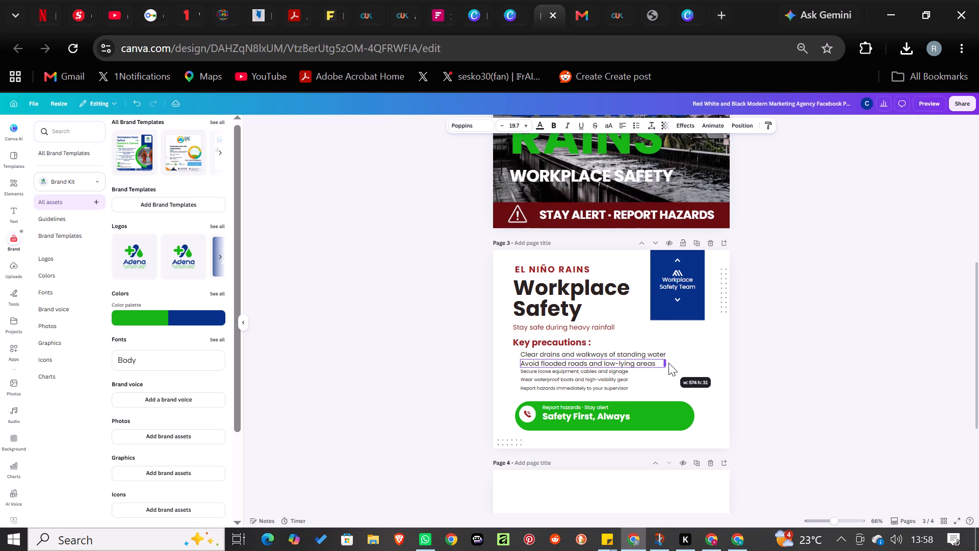
pyautogui.moveTo(668, 363); pyautogui.dragTo(669, 363)
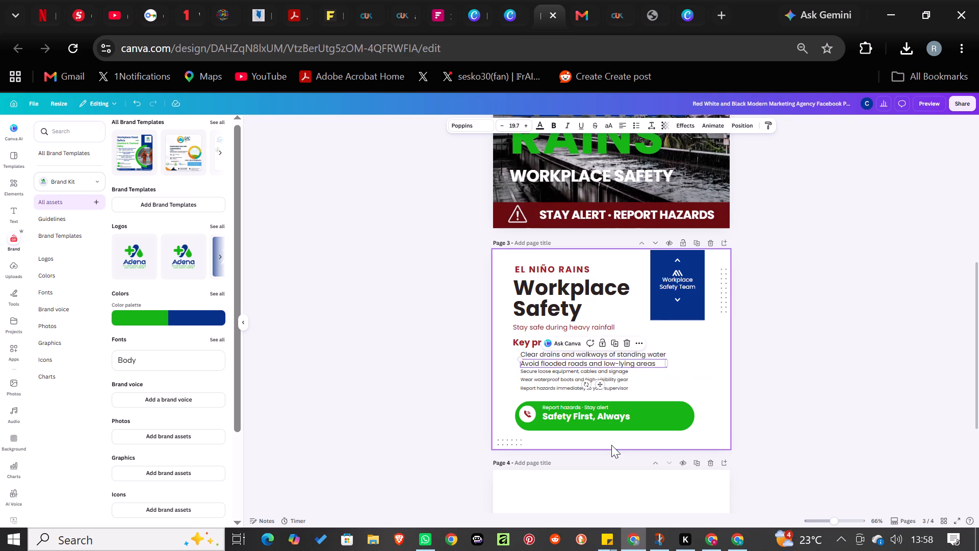
pyautogui.click(562, 366)
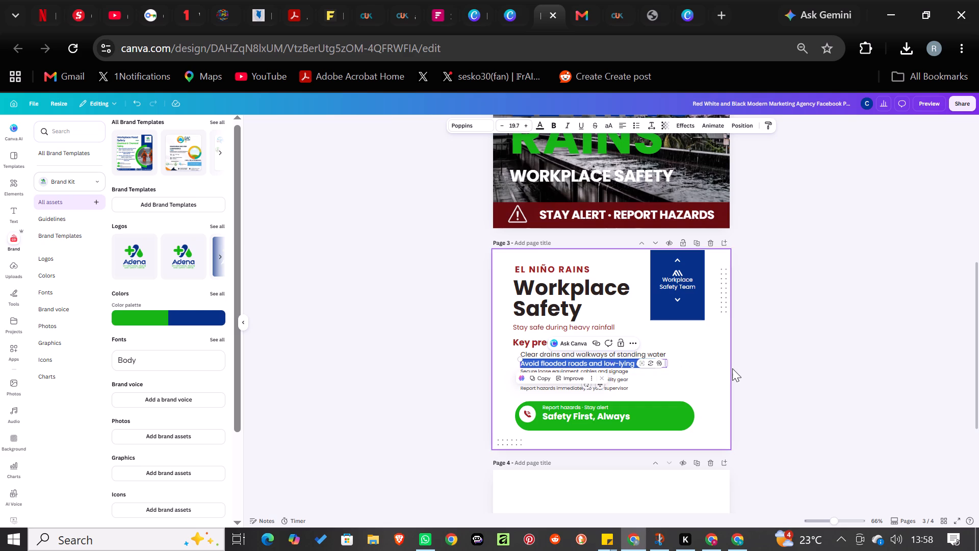
pyautogui.click(734, 369)
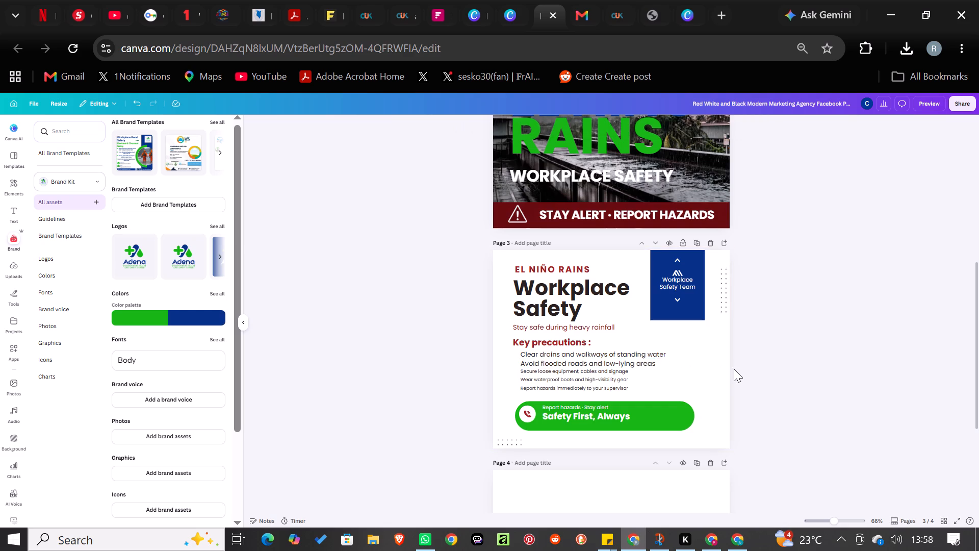
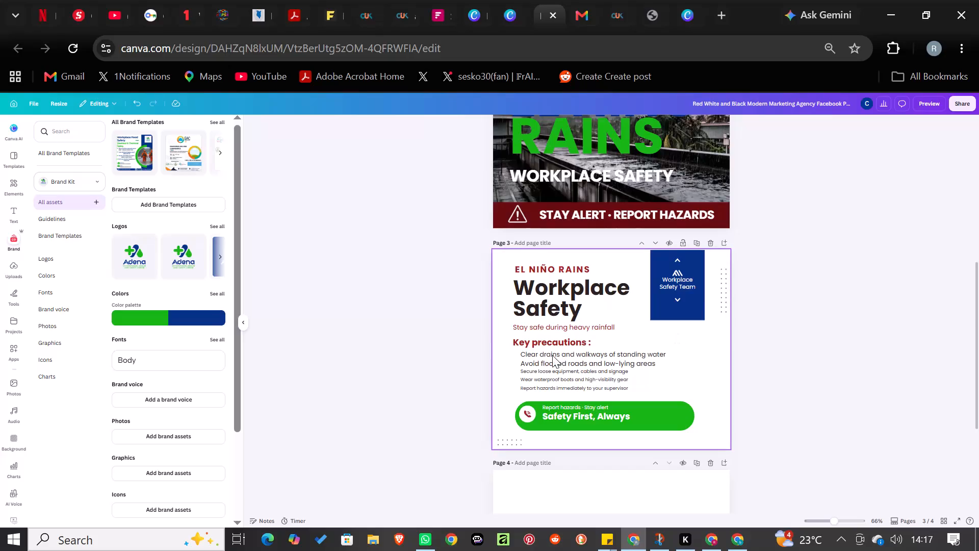
# Recolour the "Key precautions :" heading on page 3 in the brand blue.
pyautogui.click(553, 342)
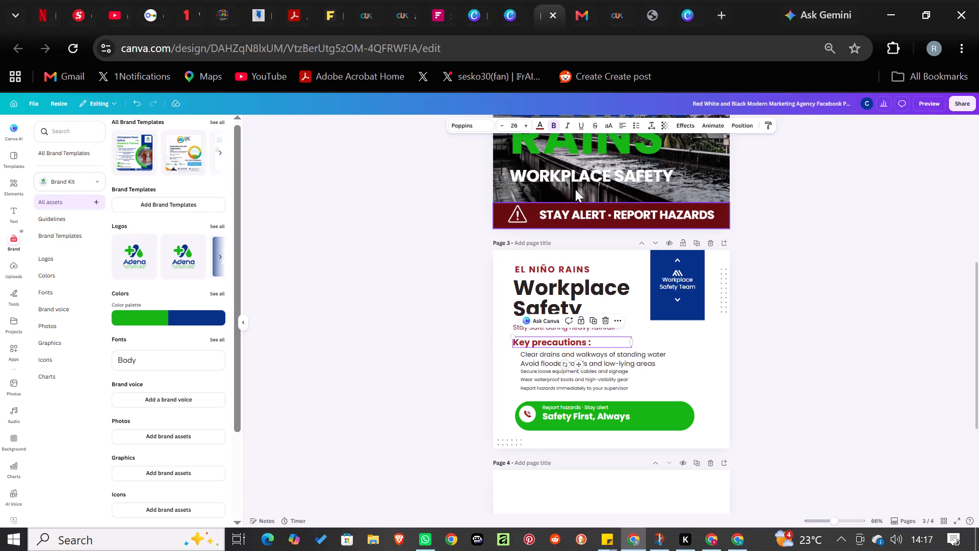
pyautogui.click(540, 126)
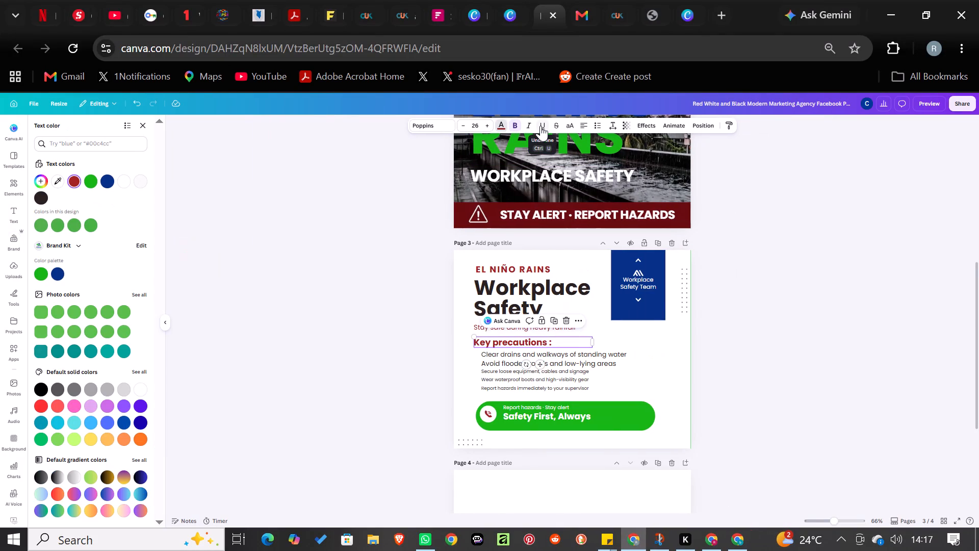
pyautogui.press('Left')
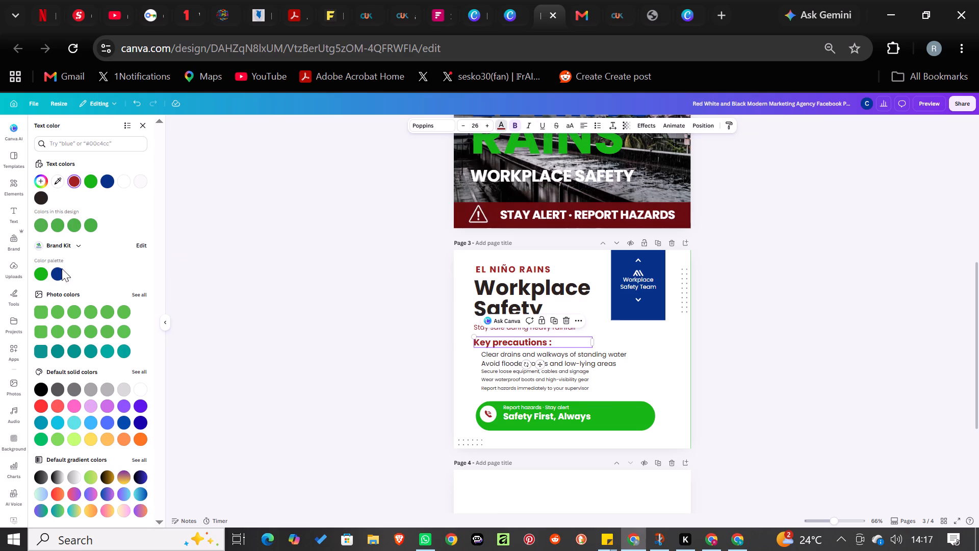
pyautogui.click(53, 271)
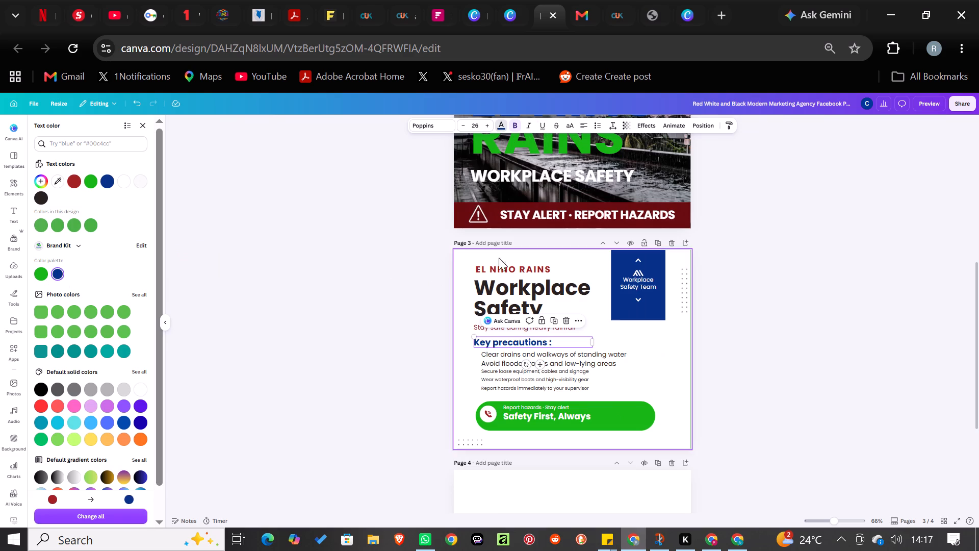
# Recolour the "EL NIÑO RAINS" line on page 3 in the brand green.
pyautogui.click(508, 267)
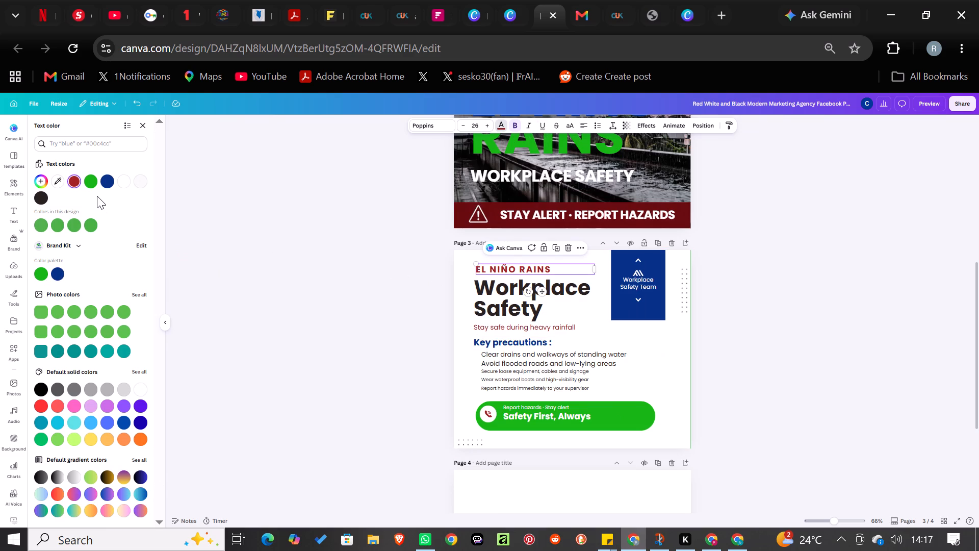
pyautogui.click(92, 185)
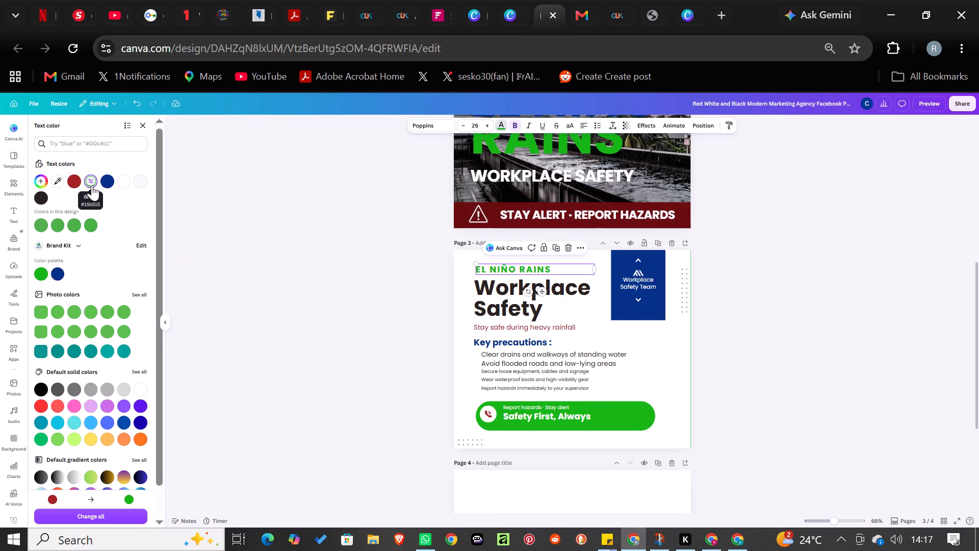
pyautogui.click(753, 346)
# Recolour the phone icon in page 3's green banner in the brand blue.
pyautogui.click(528, 414)
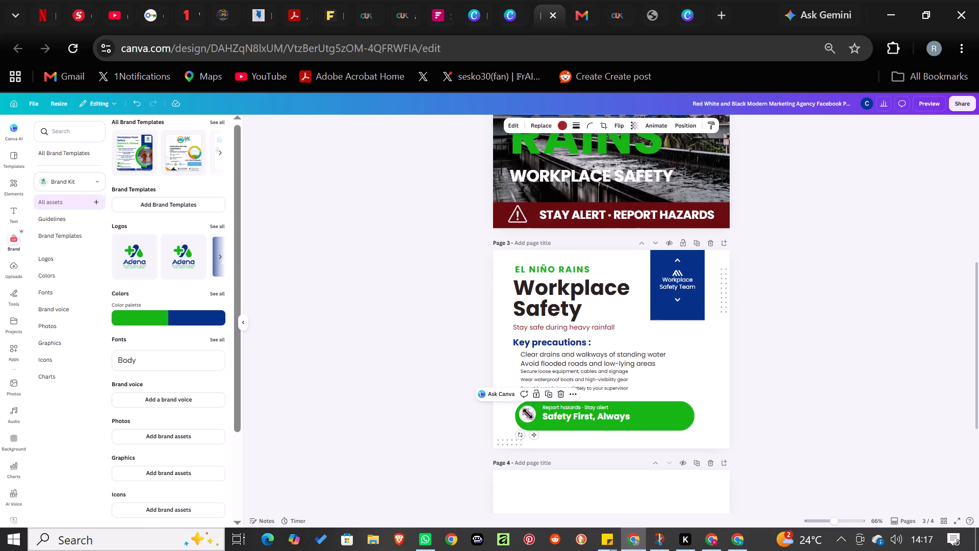
pyautogui.click(552, 123)
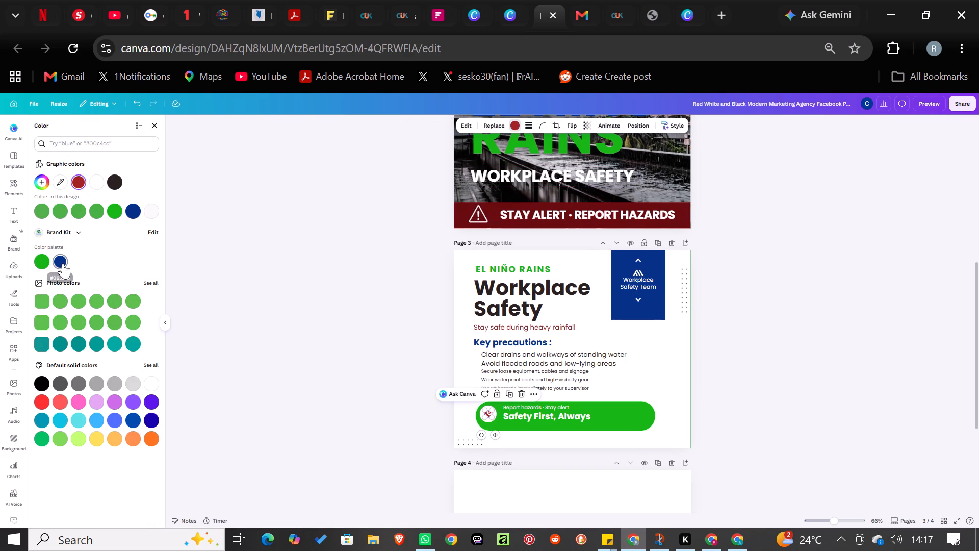
pyautogui.click(63, 263)
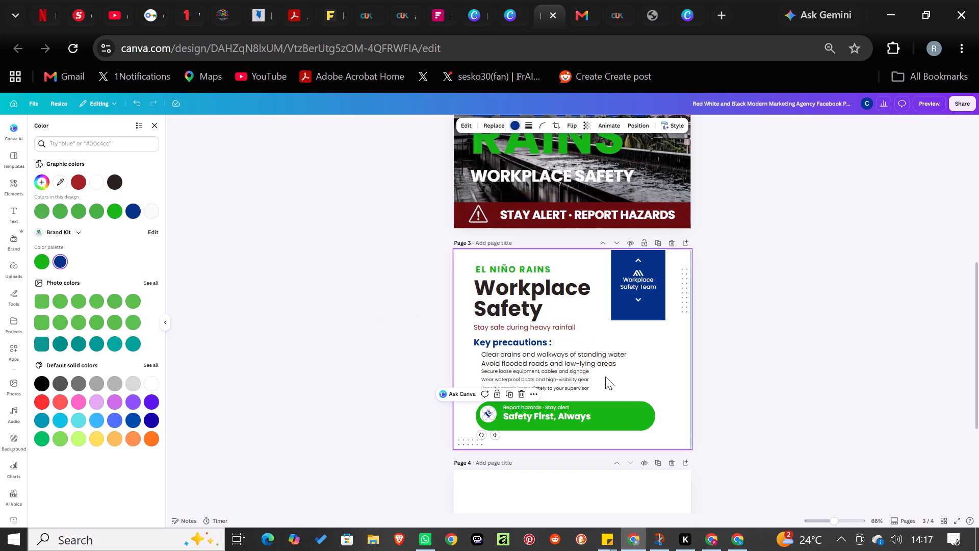
# Make the "Stay safe during heavy rainfall" line bold and recolour it in the lighter green from the design's colours.
pyautogui.click(539, 333)
pyautogui.click(533, 328)
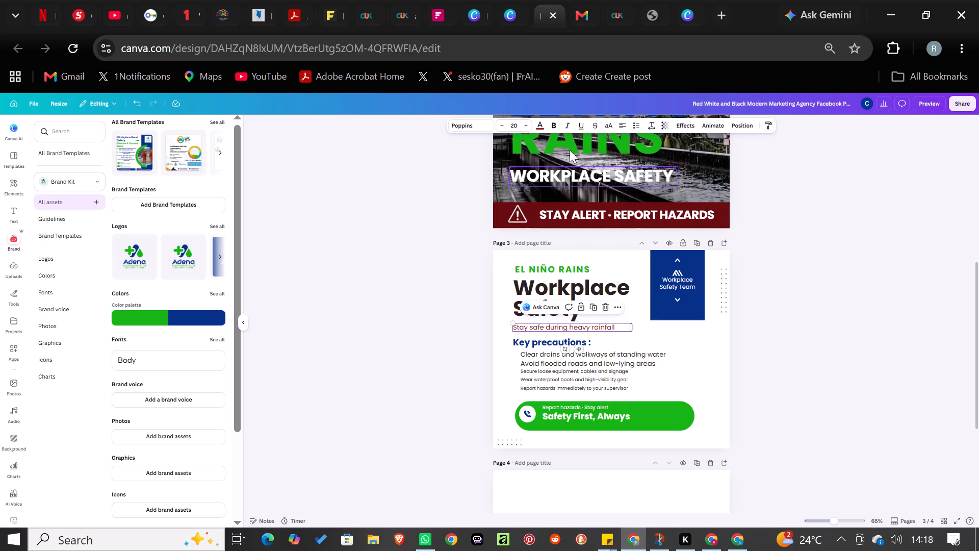
pyautogui.click(552, 124)
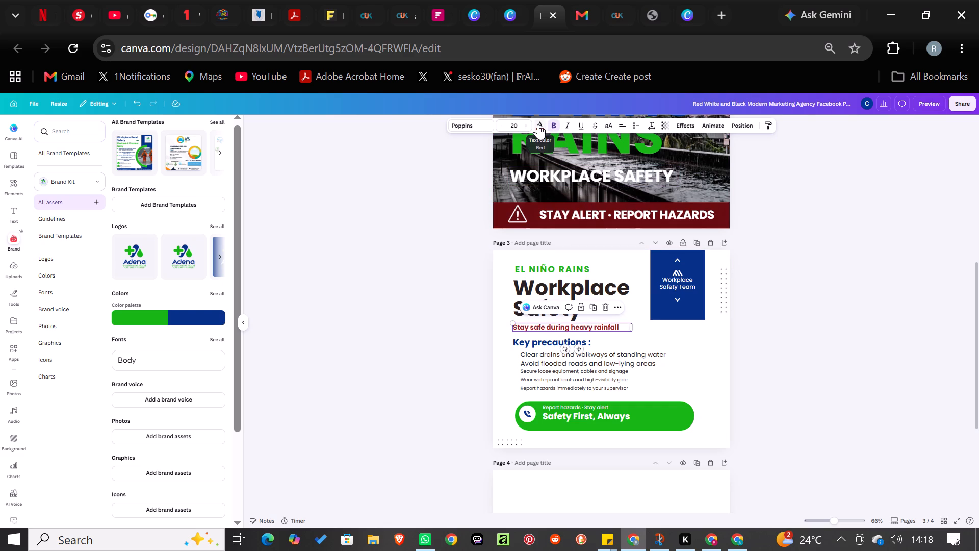
pyautogui.click(536, 125)
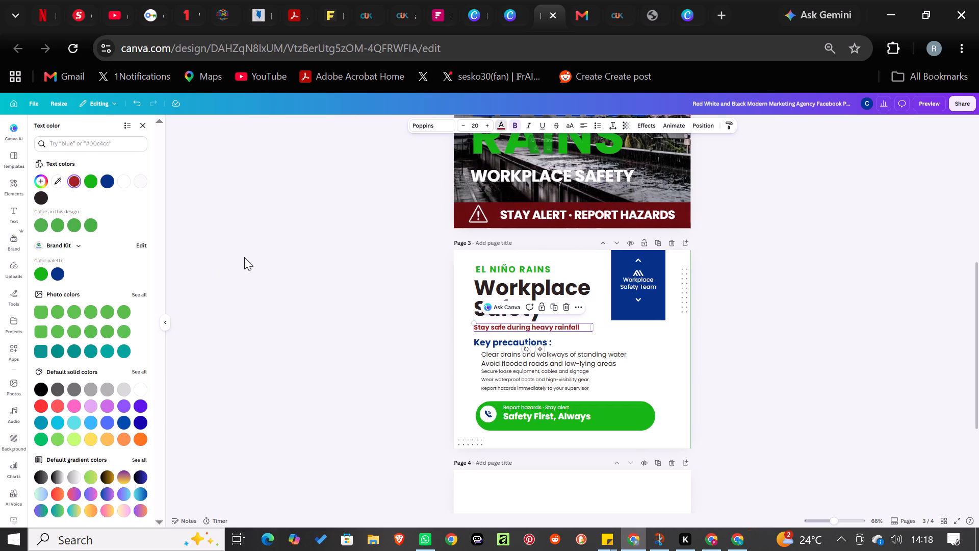
pyautogui.click(63, 230)
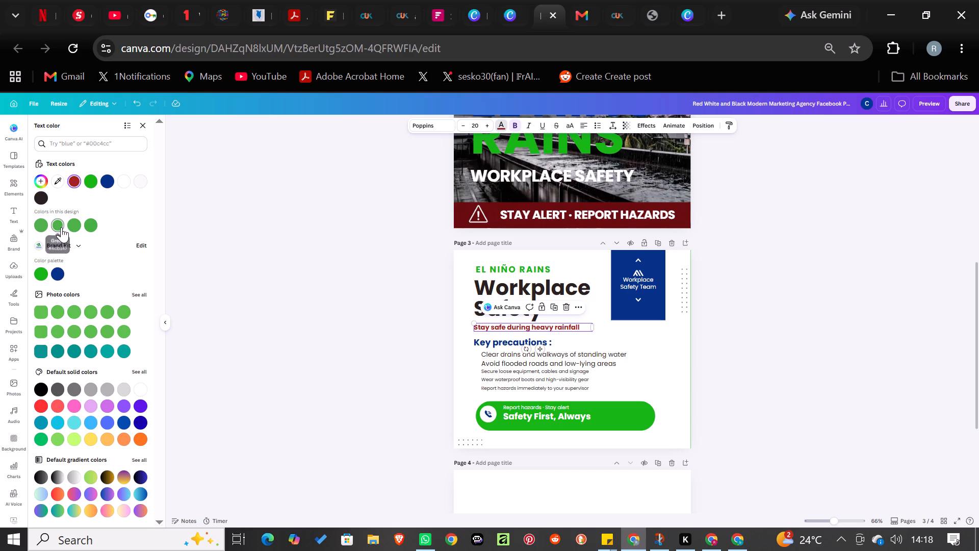
pyautogui.click(61, 227)
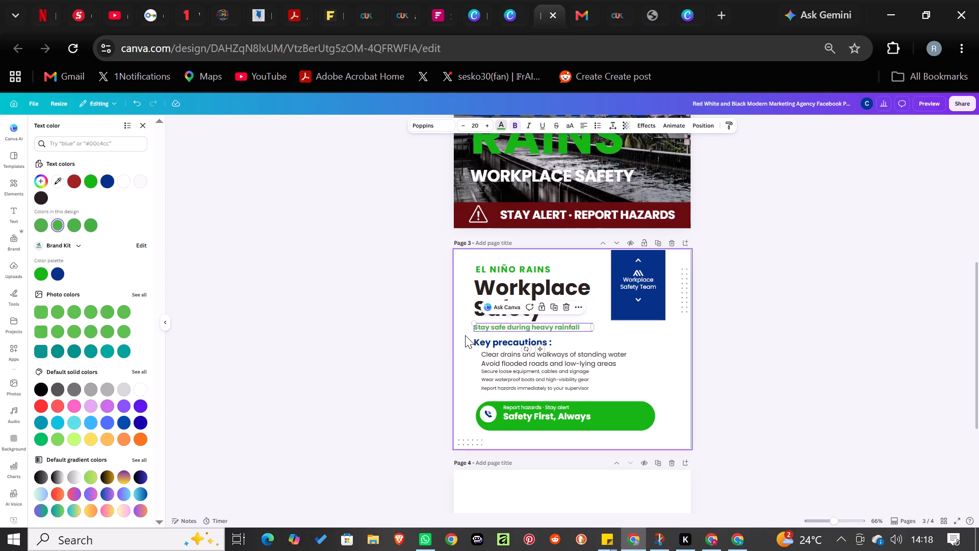
pyautogui.click(805, 363)
pyautogui.click(805, 363)
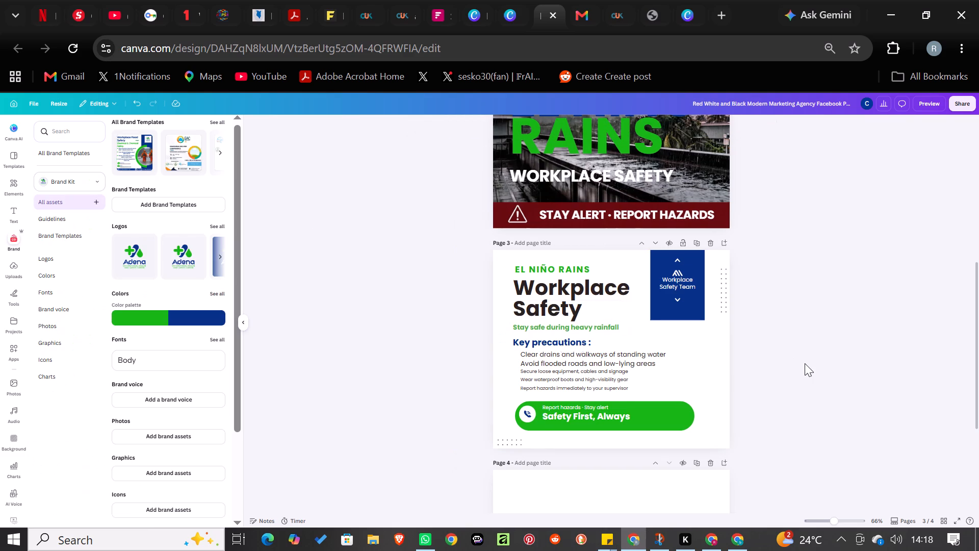
# Move the "Safety First, Always" text, the phone icon with its white circle, and the "Report hazards · Stay alert" line slightly down within the green banner.
pyautogui.click(671, 346)
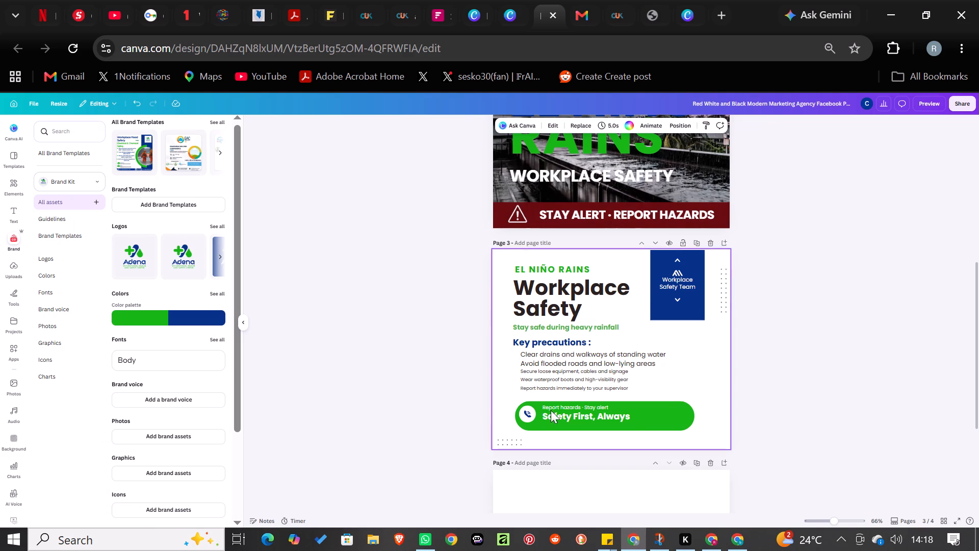
pyautogui.click(559, 373)
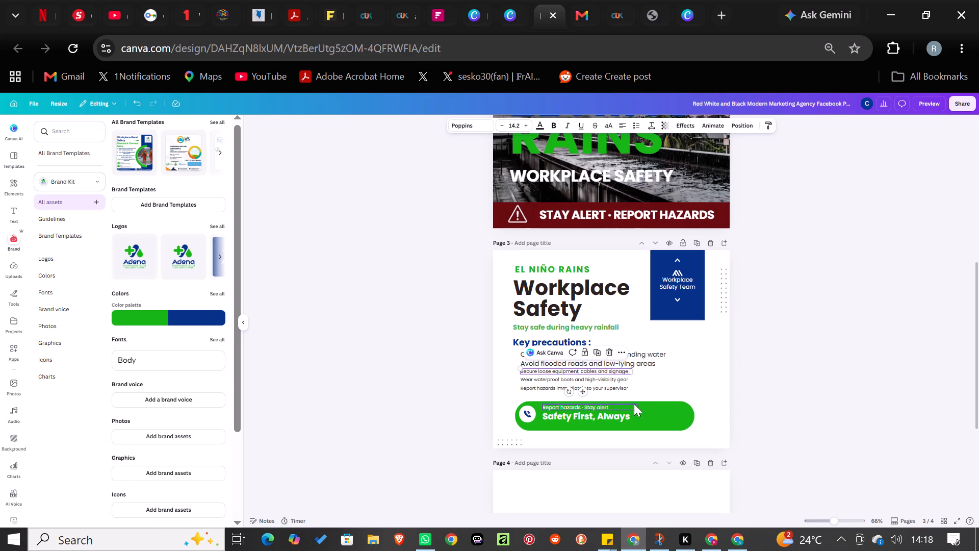
pyautogui.moveTo(617, 414); pyautogui.dragTo(617, 417)
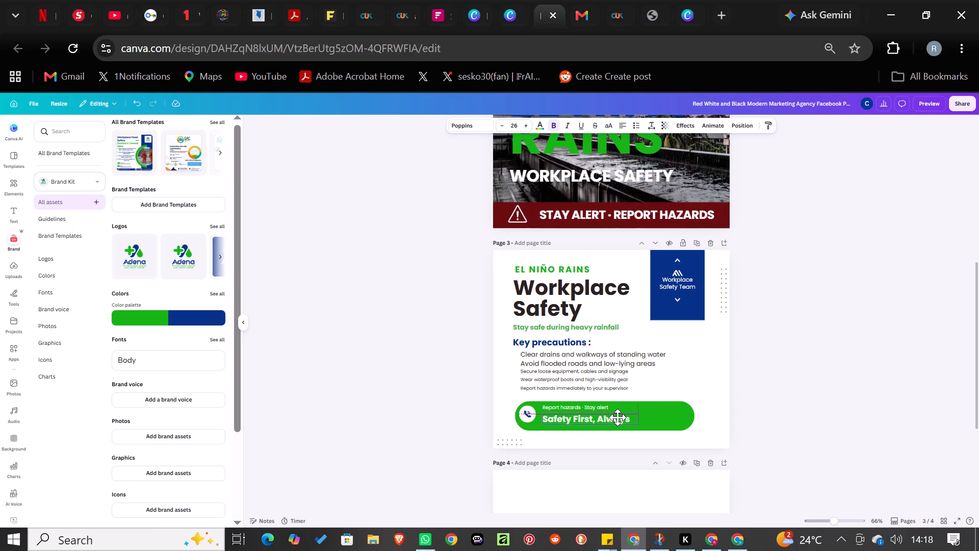
pyautogui.moveTo(617, 417); pyautogui.dragTo(617, 419)
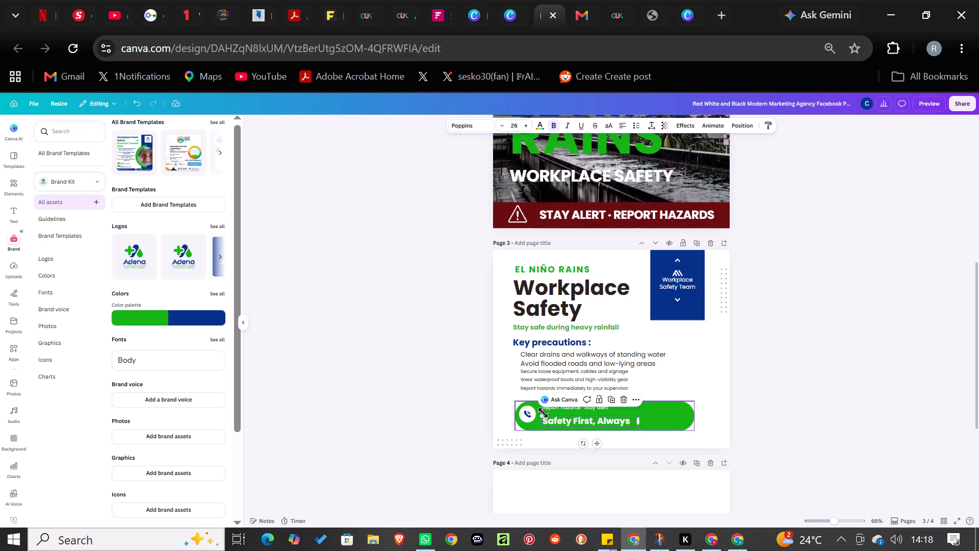
pyautogui.click(533, 417)
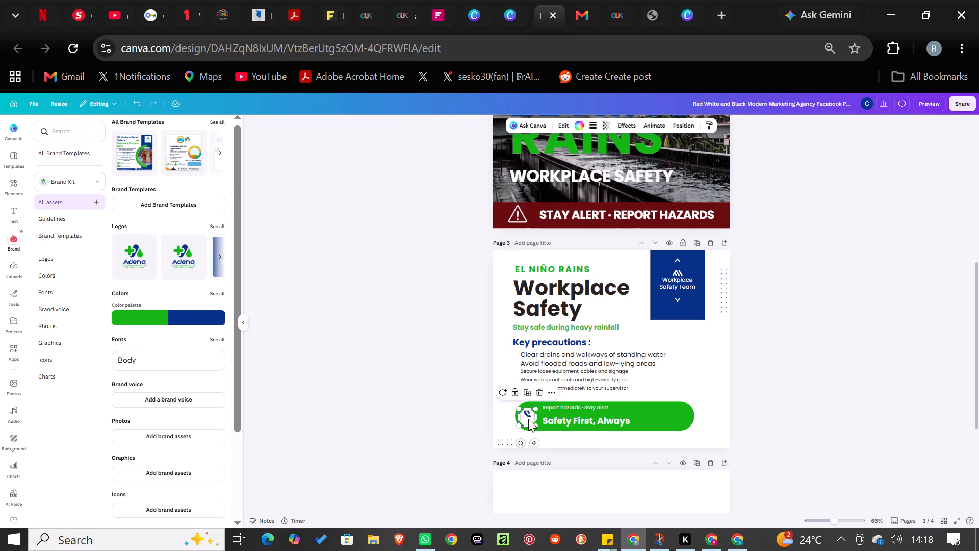
pyautogui.click(528, 415)
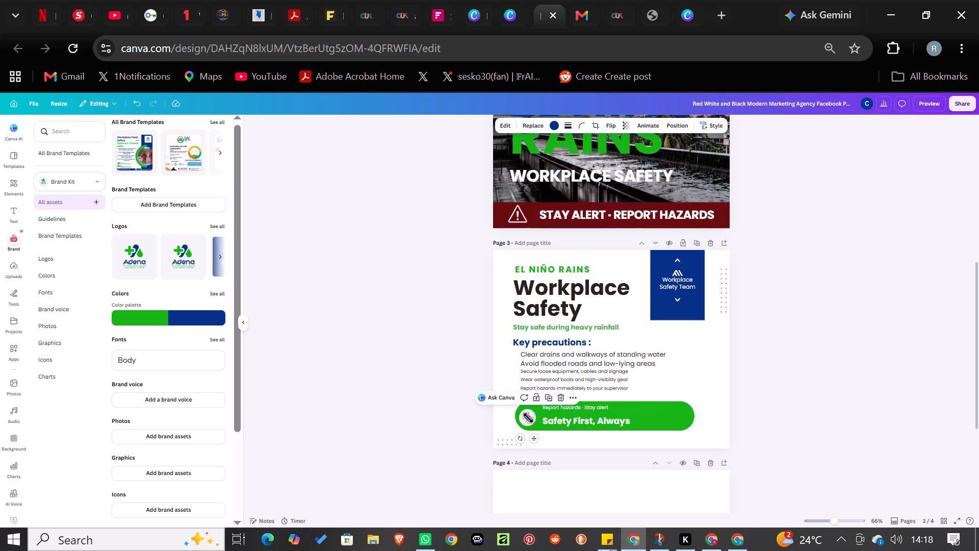
pyautogui.click(761, 412)
pyautogui.moveTo(557, 406); pyautogui.dragTo(557, 408)
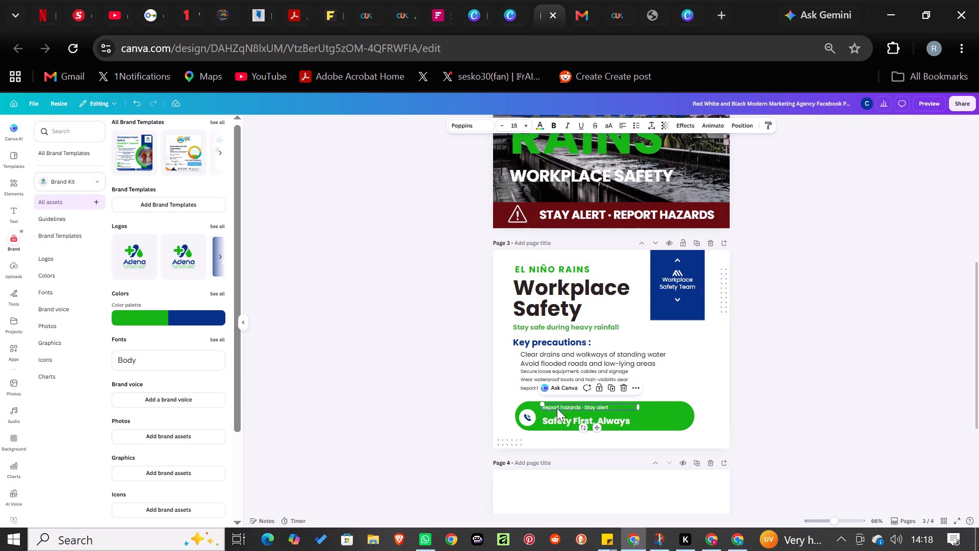
pyautogui.moveTo(557, 408); pyautogui.dragTo(557, 411)
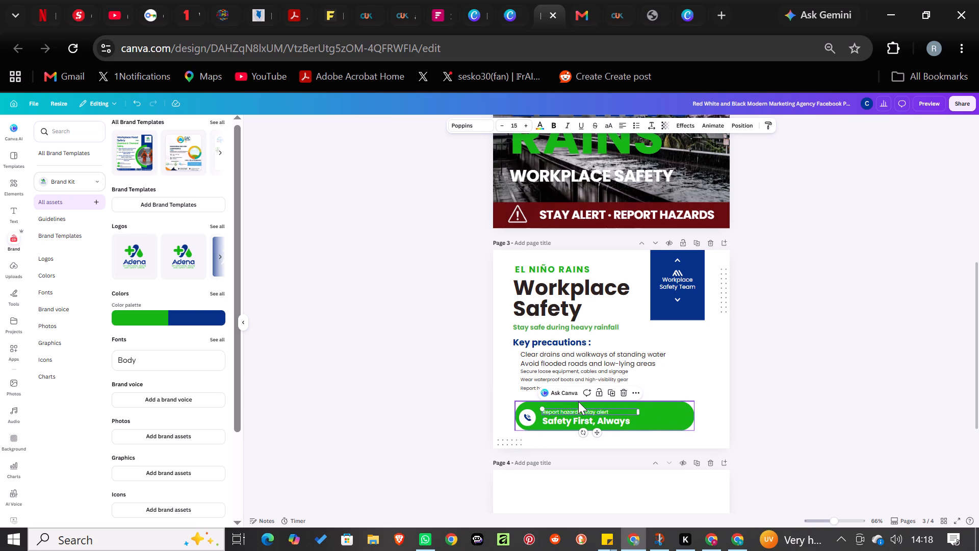
# Shrink the green banner around its text, reducing its height to about 96 and its width to about 490.
pyautogui.doubleClick(579, 402)
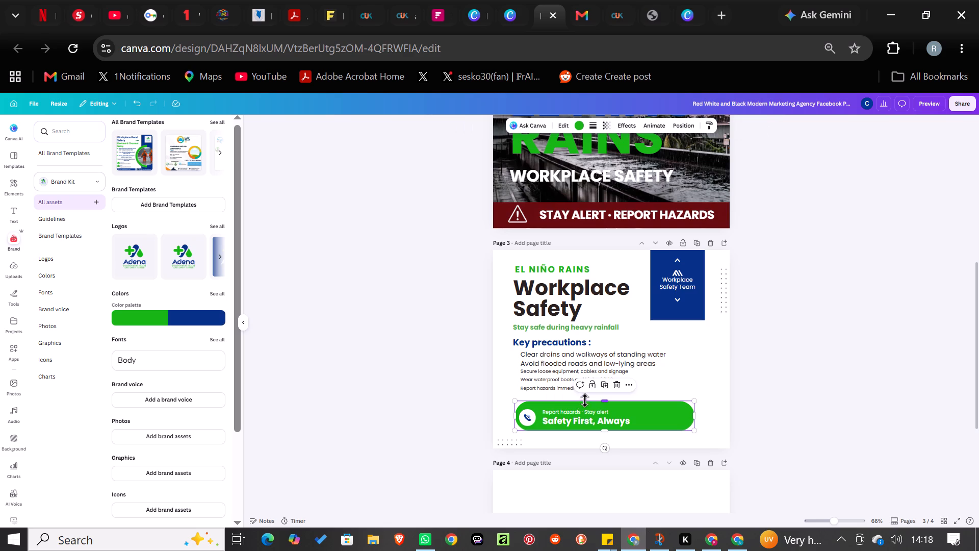
pyautogui.click(603, 399)
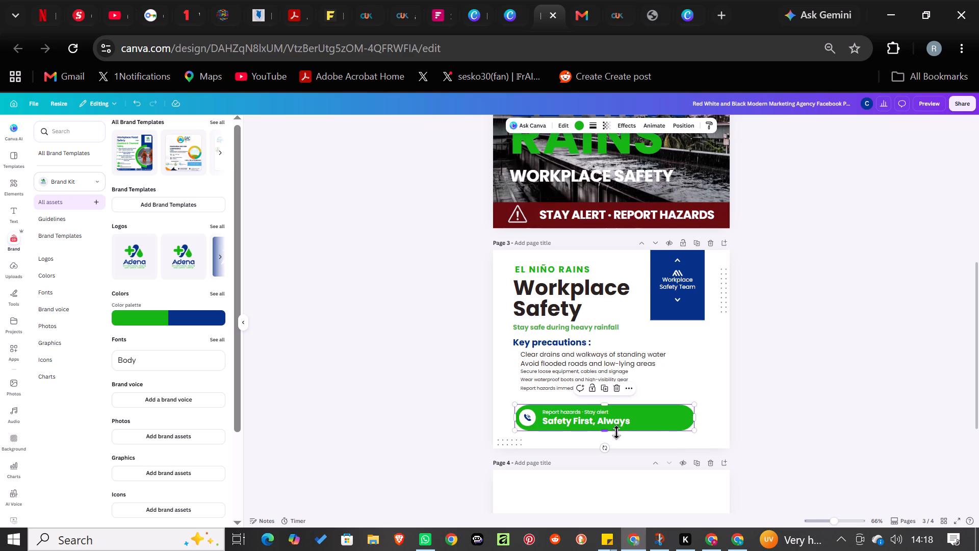
pyautogui.click(604, 431)
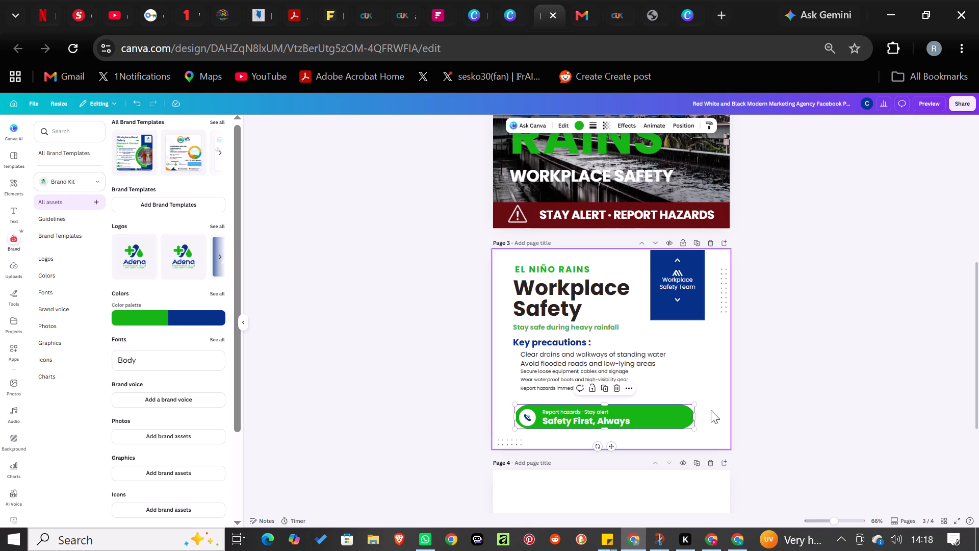
pyautogui.moveTo(694, 416); pyautogui.dragTo(679, 416)
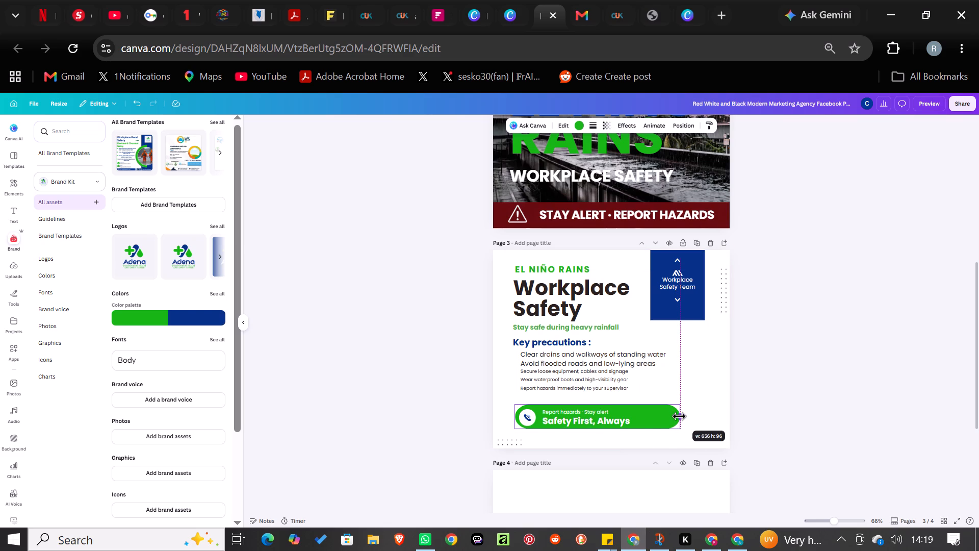
pyautogui.moveTo(679, 416); pyautogui.dragTo(639, 418)
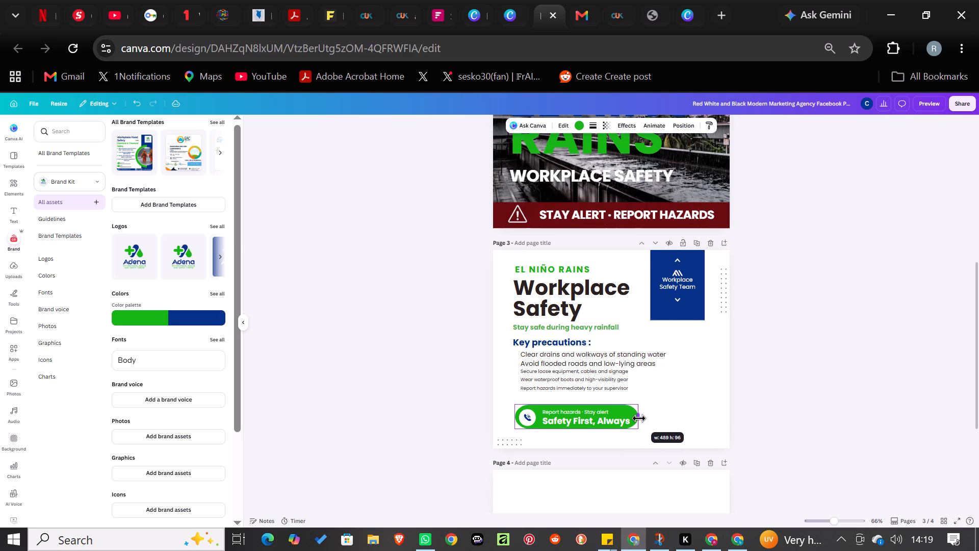
pyautogui.moveTo(639, 418); pyautogui.dragTo(640, 419)
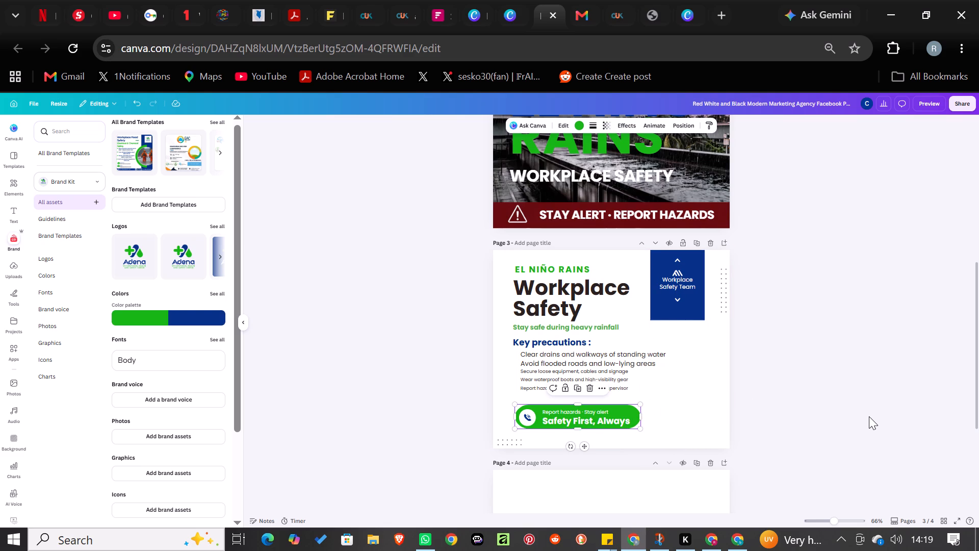
pyautogui.click(869, 416)
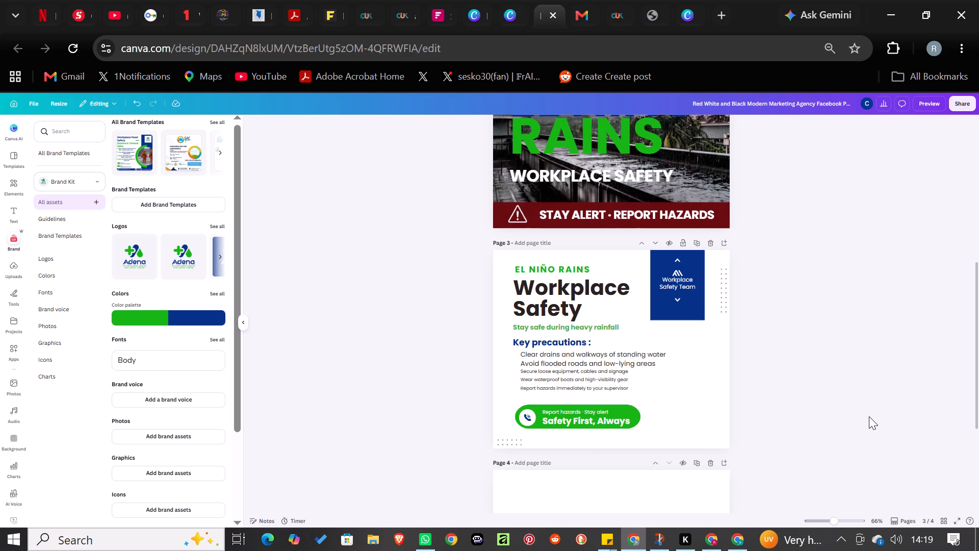
# Enlarge page 3's "Secure loose equipment, cables and signage" text to size 19.2 and widen its box to fit one line.
pyautogui.click(601, 369)
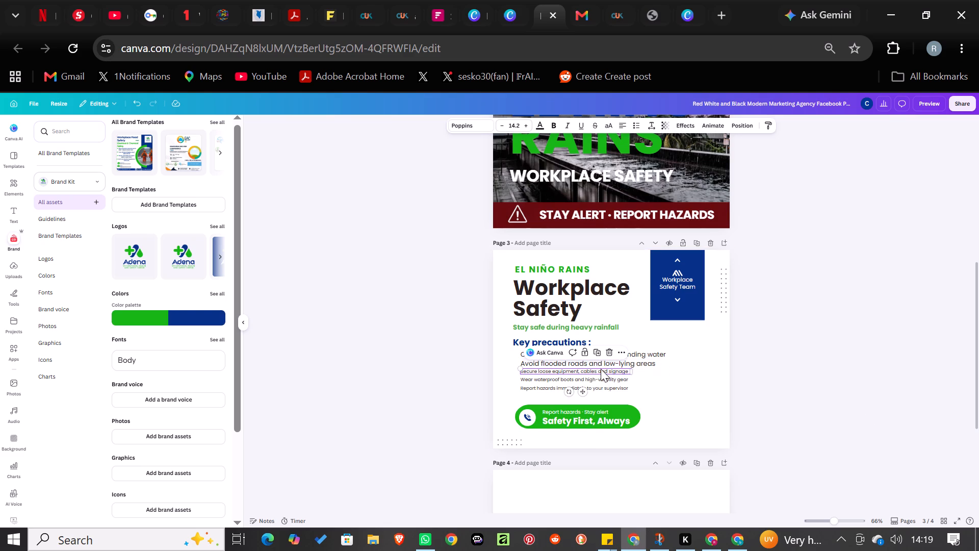
pyautogui.doubleClick(527, 126)
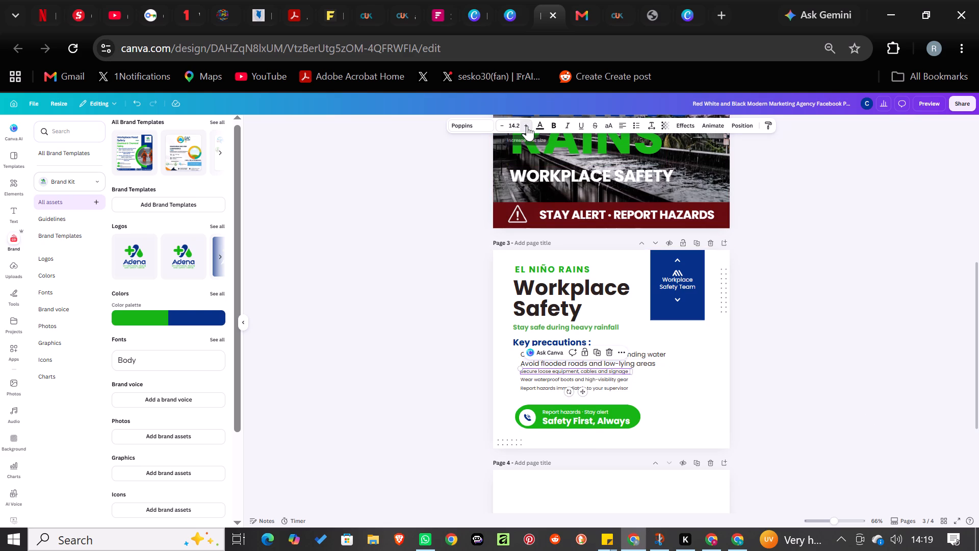
pyautogui.click(527, 126)
pyautogui.doubleClick(527, 126)
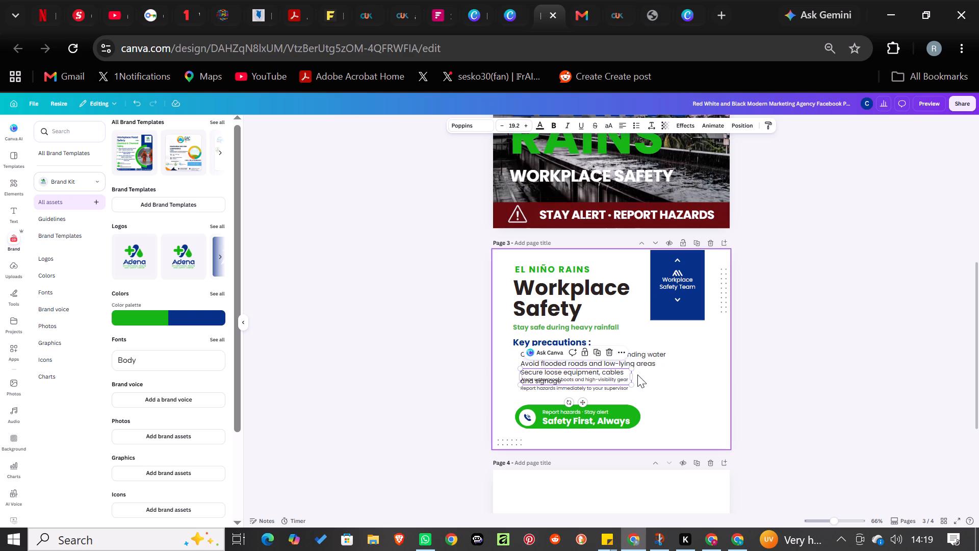
pyautogui.moveTo(634, 375); pyautogui.dragTo(656, 373)
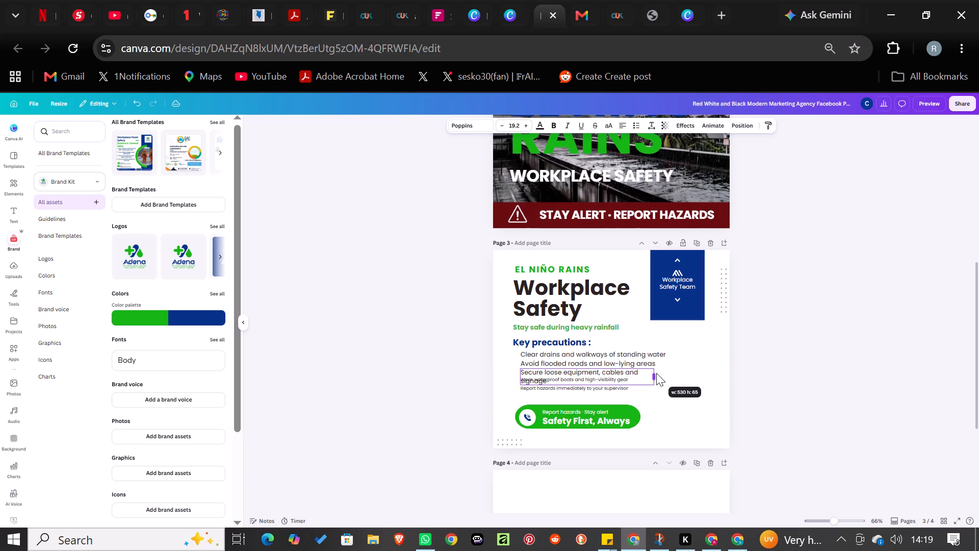
pyautogui.moveTo(656, 373); pyautogui.dragTo(675, 370)
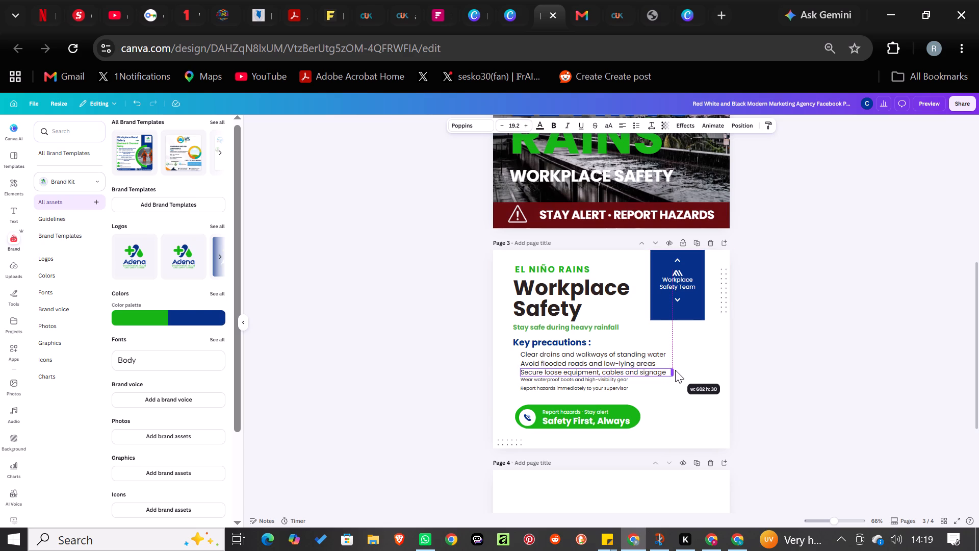
pyautogui.moveTo(675, 370); pyautogui.dragTo(675, 371)
pyautogui.moveTo(675, 371); pyautogui.dragTo(672, 372)
# Enlarge the "Wear waterproof boots and high-visibility gear" text to size 19.7 and widen its box to fit one line.
pyautogui.click(612, 380)
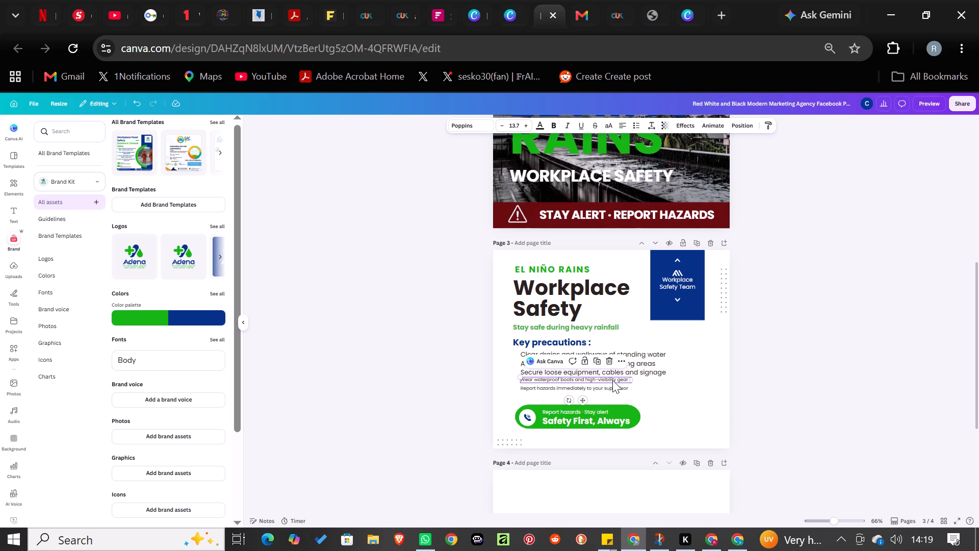
pyautogui.tripleClick(526, 123)
pyautogui.click(526, 123)
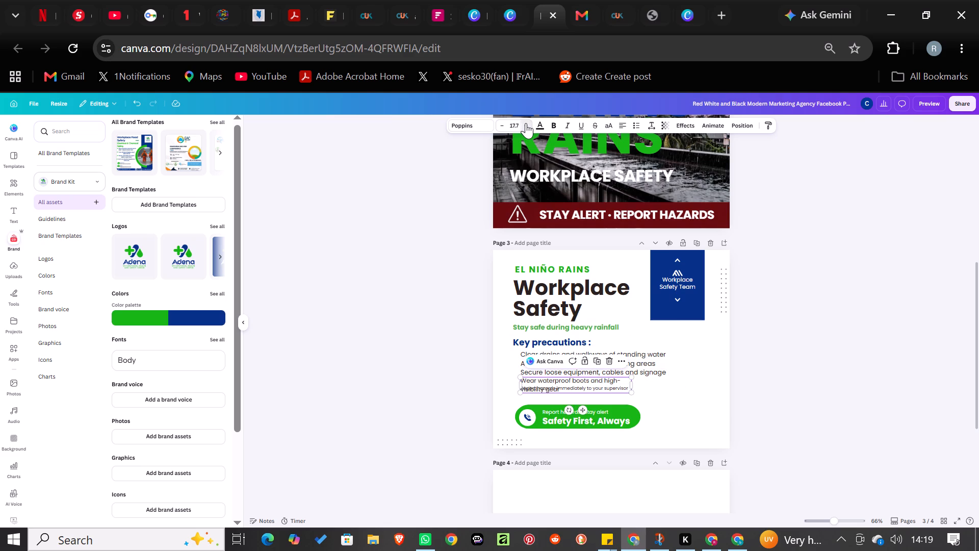
pyautogui.click(526, 123)
pyautogui.click(526, 123)
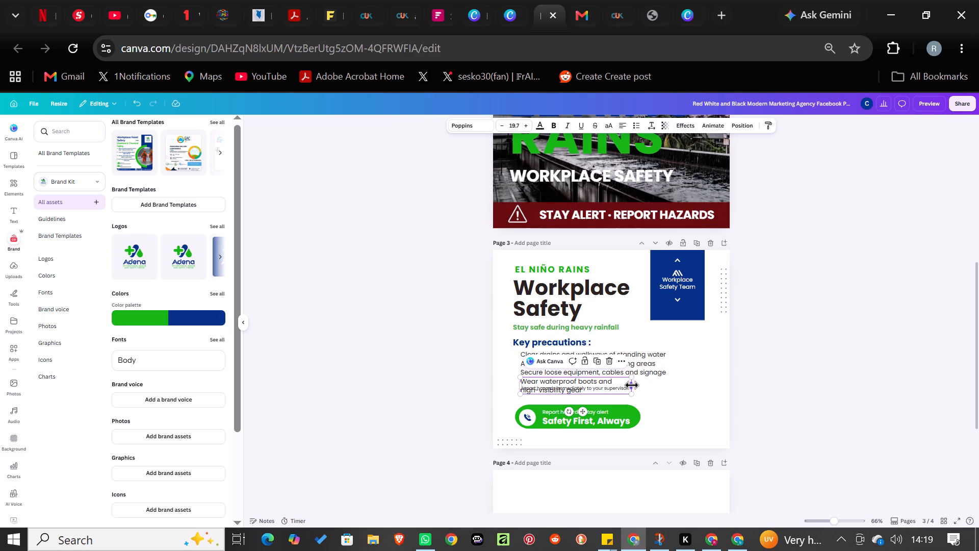
pyautogui.moveTo(632, 385); pyautogui.dragTo(662, 381)
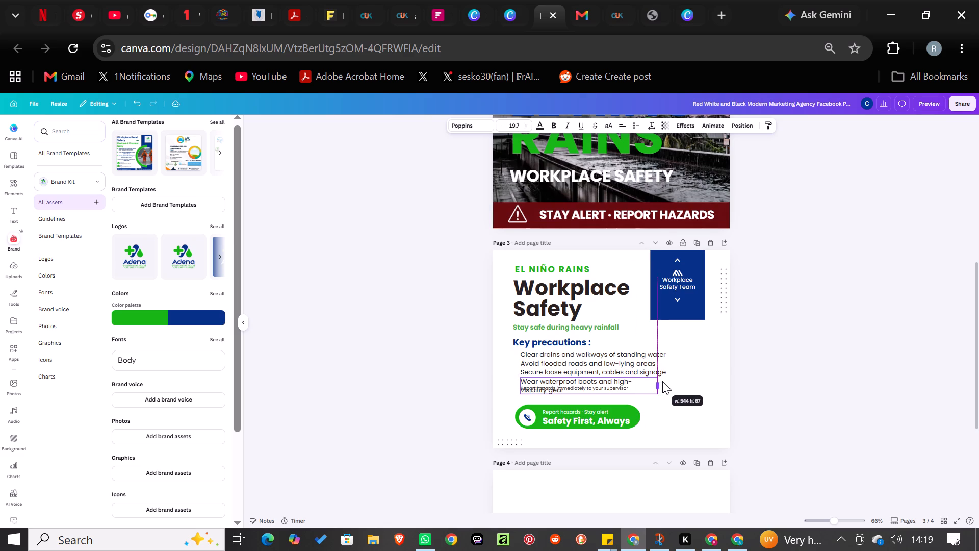
pyautogui.moveTo(662, 381); pyautogui.dragTo(672, 380)
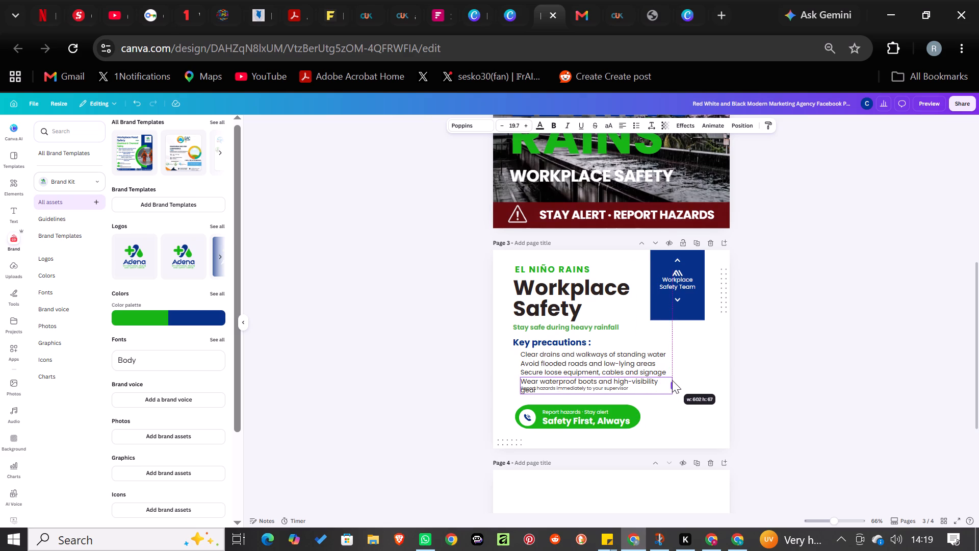
pyautogui.moveTo(672, 380); pyautogui.dragTo(678, 383)
# Enlarge the "Report hazards immediately to your supervisor" text to size 19.7 and widen its box to fit one line.
pyautogui.click(567, 386)
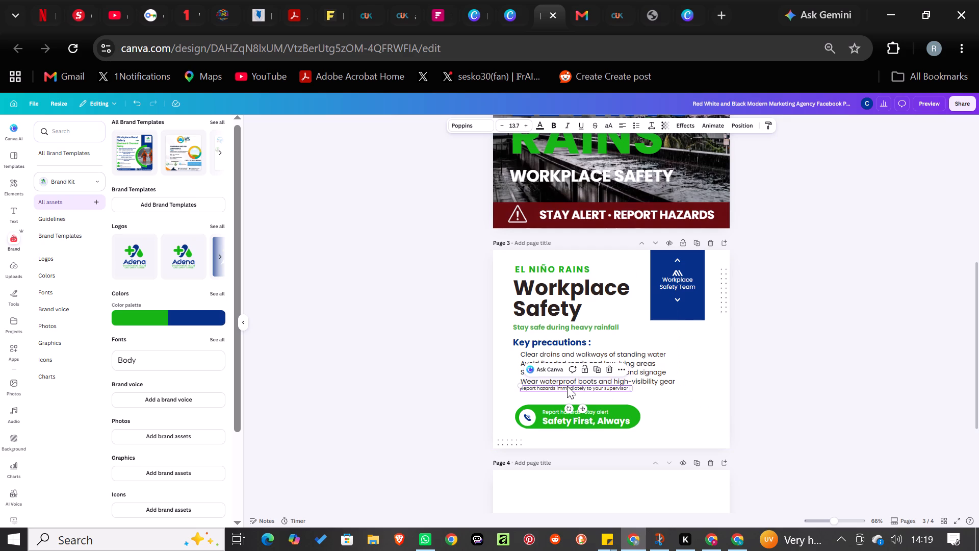
pyautogui.tripleClick(527, 125)
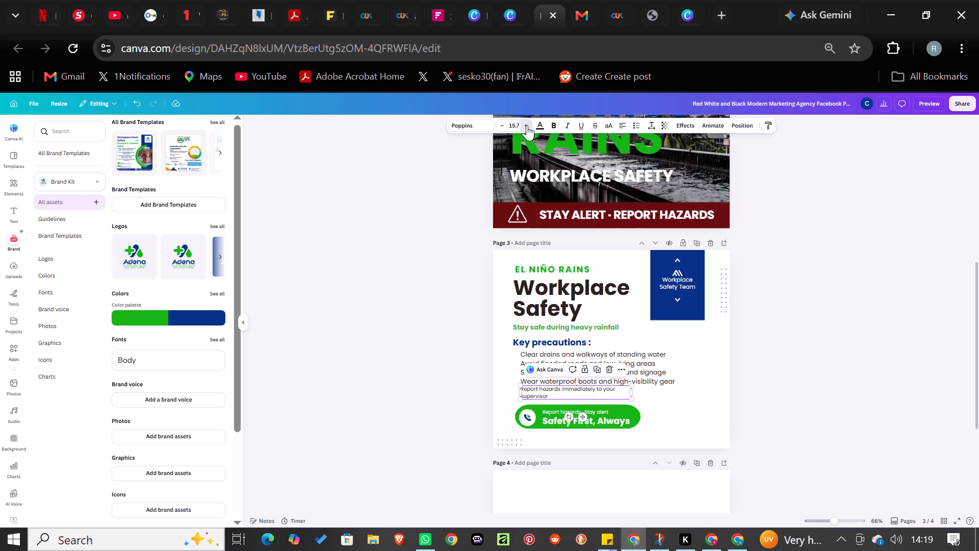
pyautogui.doubleClick(527, 125)
pyautogui.click(527, 125)
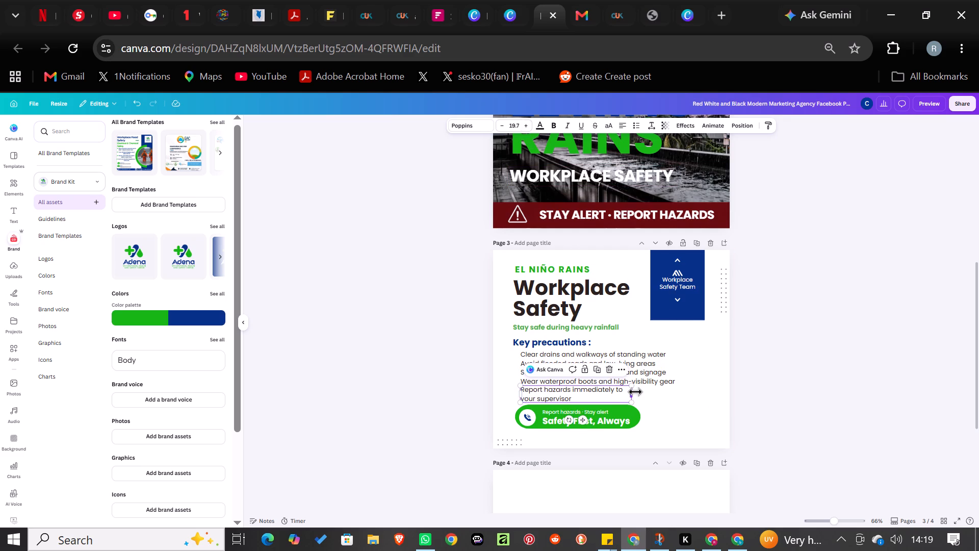
pyautogui.moveTo(635, 392); pyautogui.dragTo(674, 385)
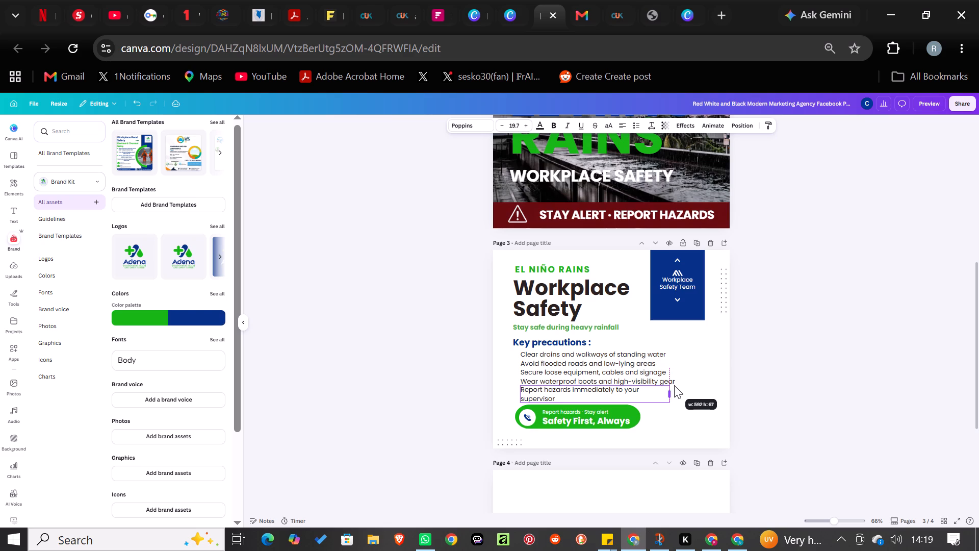
pyautogui.moveTo(674, 385); pyautogui.dragTo(682, 385)
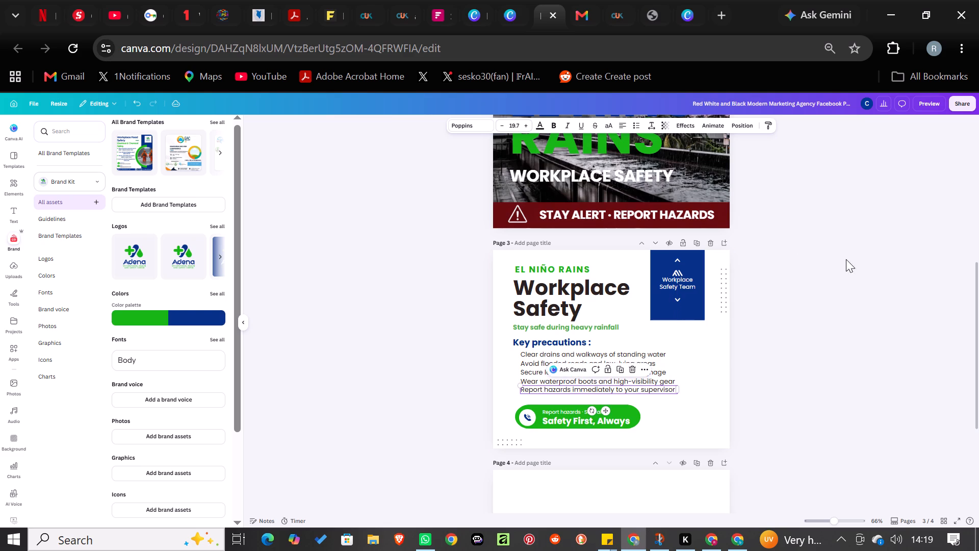
pyautogui.click(854, 264)
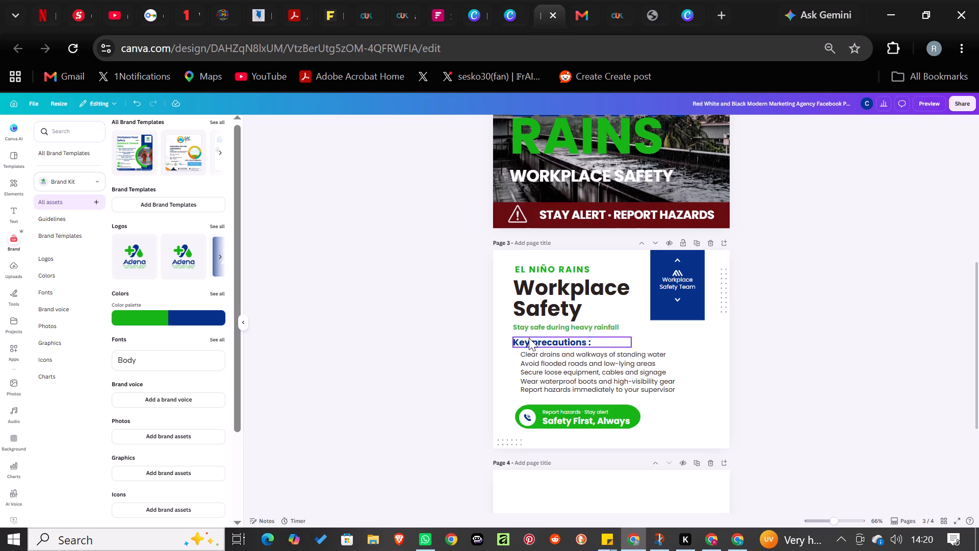
# Set the font size of the "Avoid flooded roads and low-lying areas" line to 19.2, matching the first precaution.
pyautogui.click(535, 354)
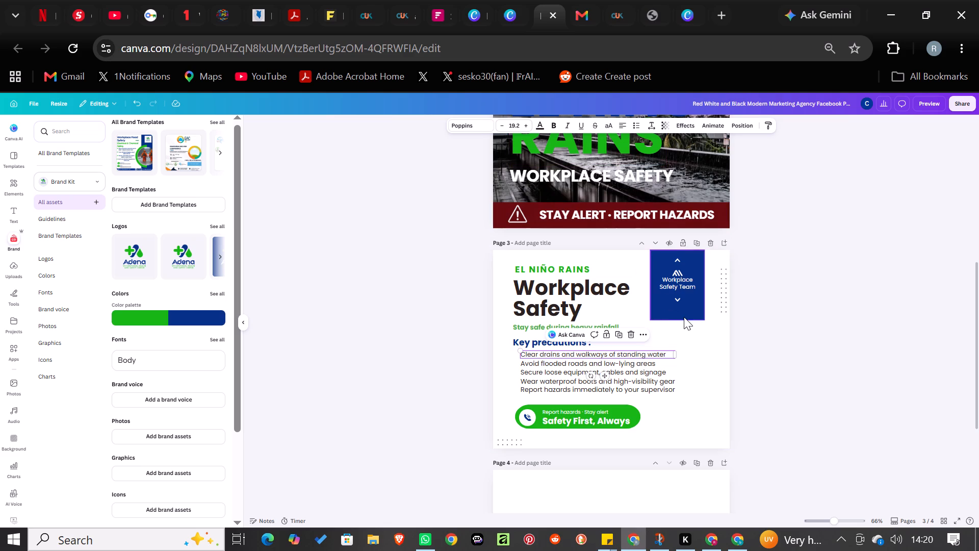
pyautogui.click(652, 362)
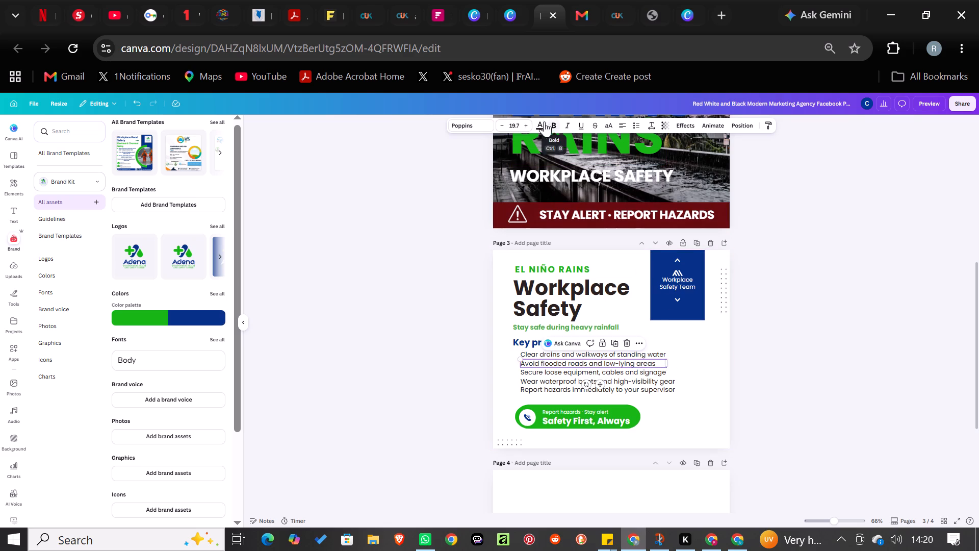
pyautogui.click(520, 124)
pyautogui.click(520, 124)
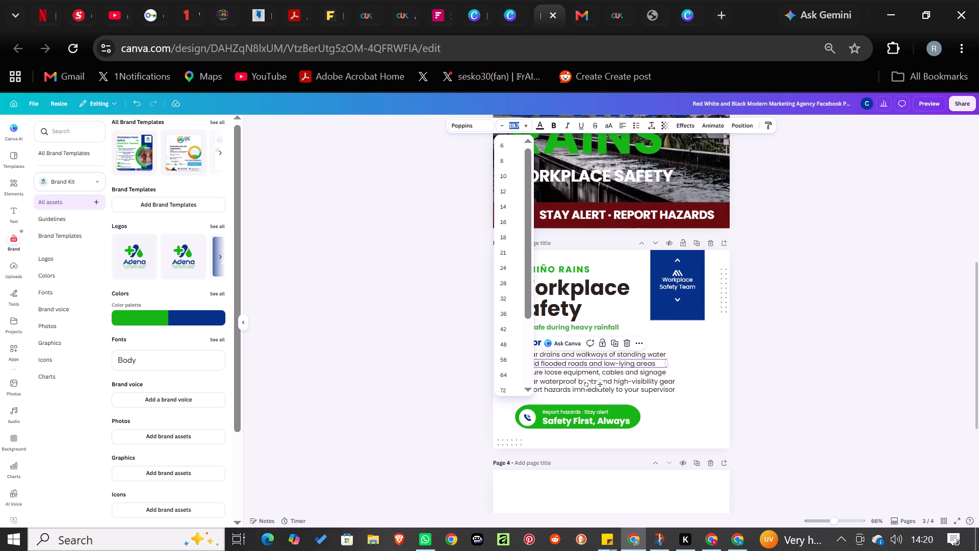
pyautogui.click(520, 124)
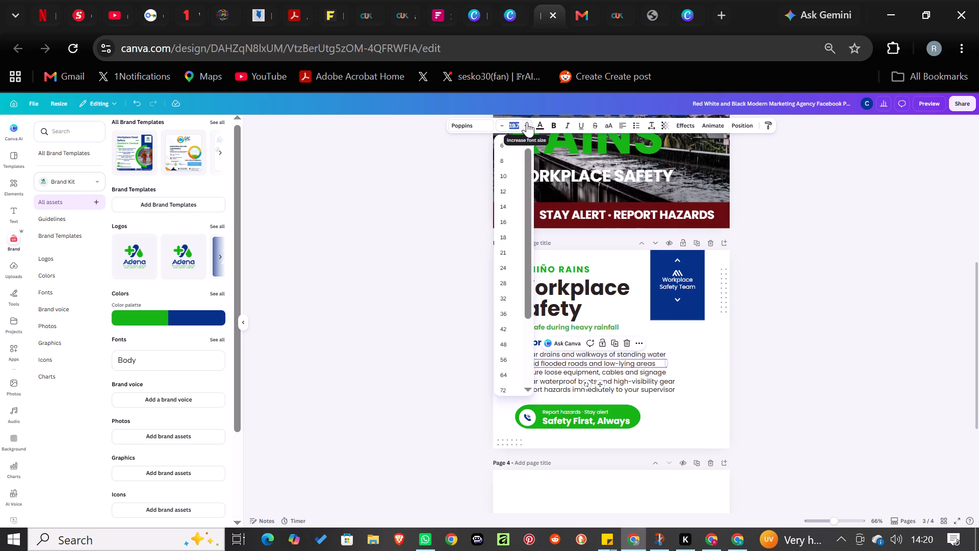
pyautogui.click(520, 122)
pyautogui.press('BackSpace')
pyautogui.write('19.2')
pyautogui.click(776, 408)
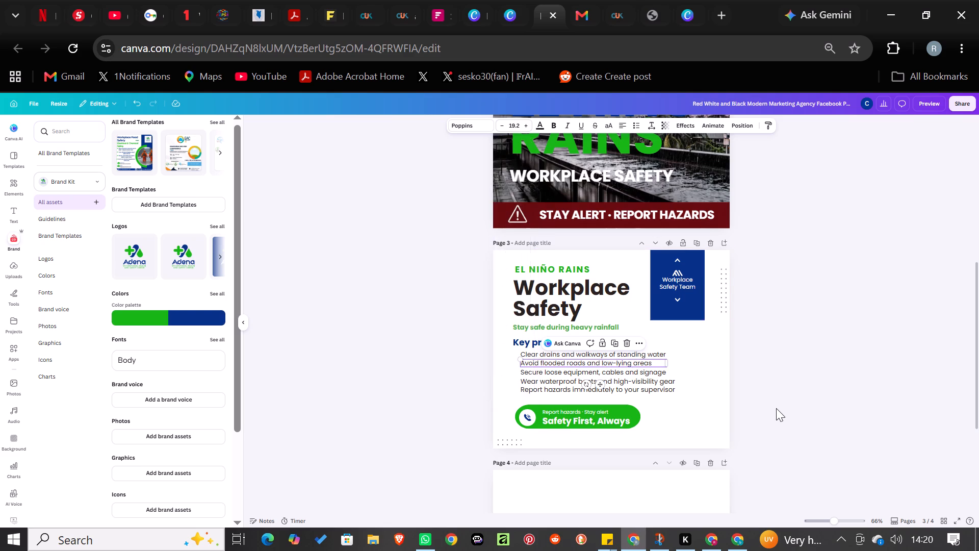
# Set the font size of the "Wear waterproof boots" and "Report hazards immediately" precaution lines to 19.2.
pyautogui.click(650, 378)
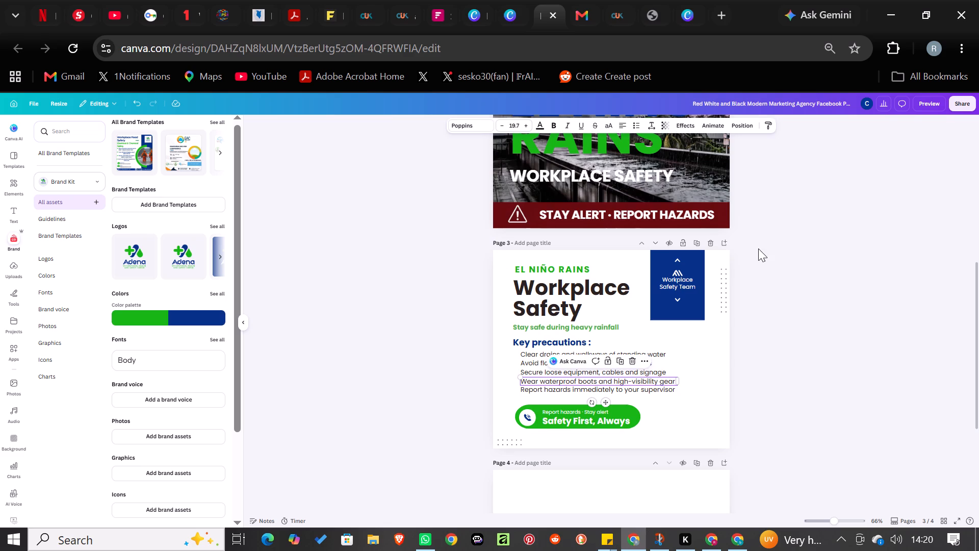
pyautogui.click(518, 125)
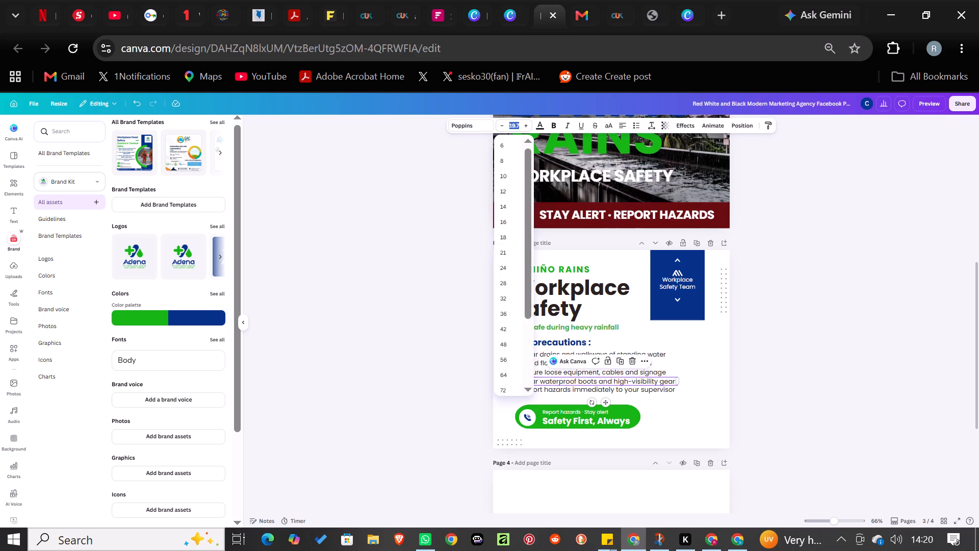
pyautogui.write('19.2')
pyautogui.press('Return')
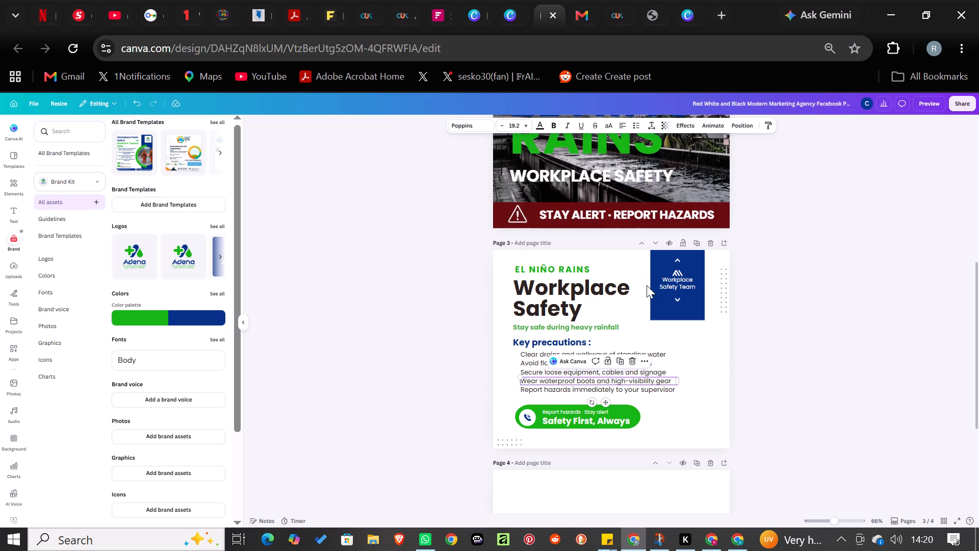
pyautogui.click(639, 388)
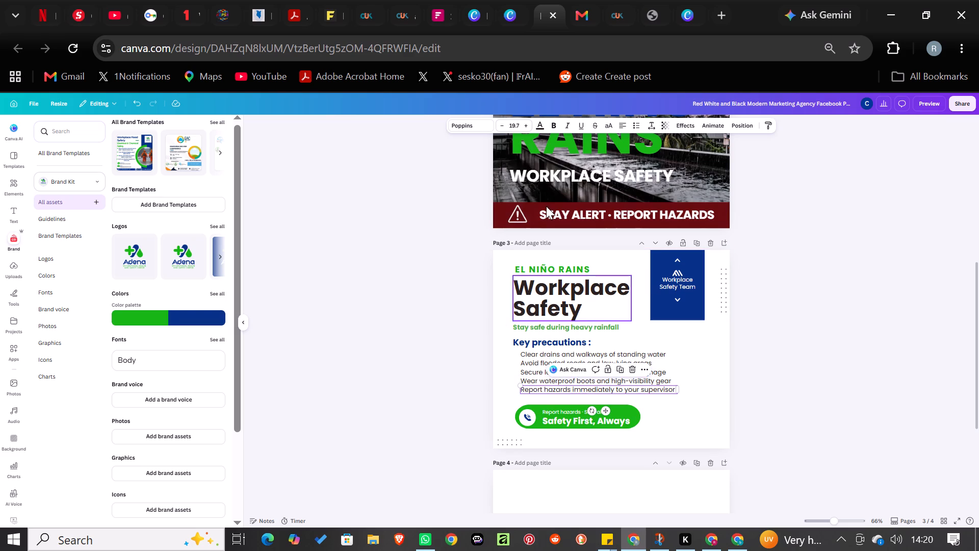
pyautogui.click(517, 123)
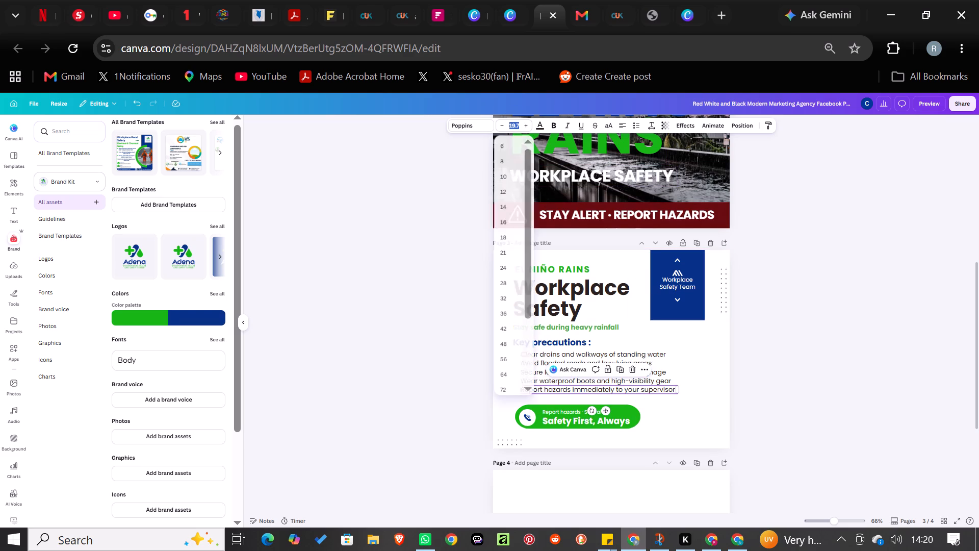
pyautogui.write('19.2')
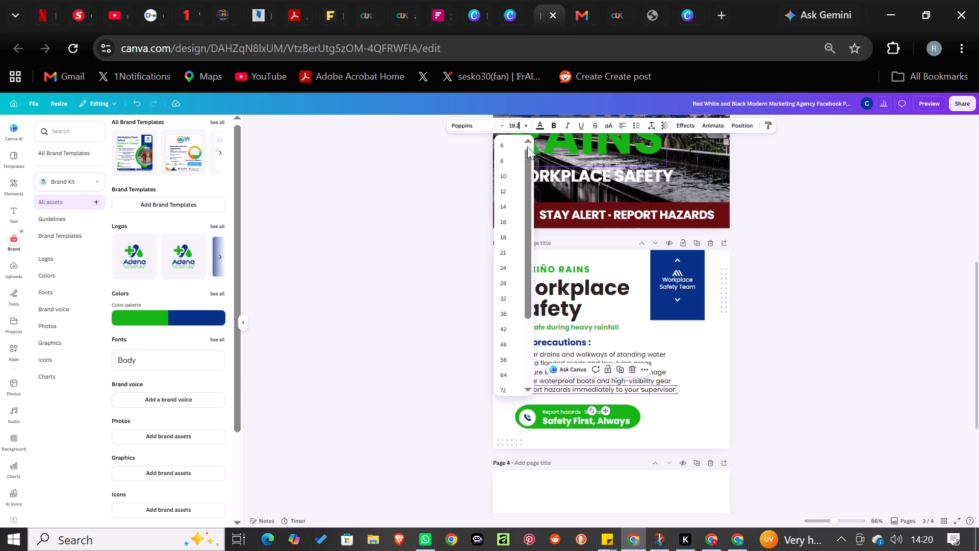
pyautogui.click(868, 274)
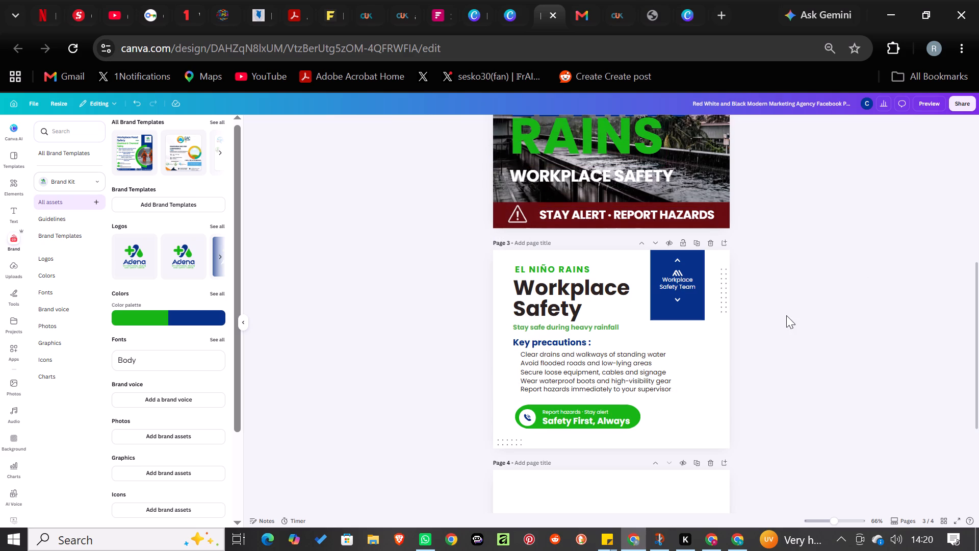
# Check that all five lines under "Key precautions" use the same font size.
pyautogui.click(578, 370)
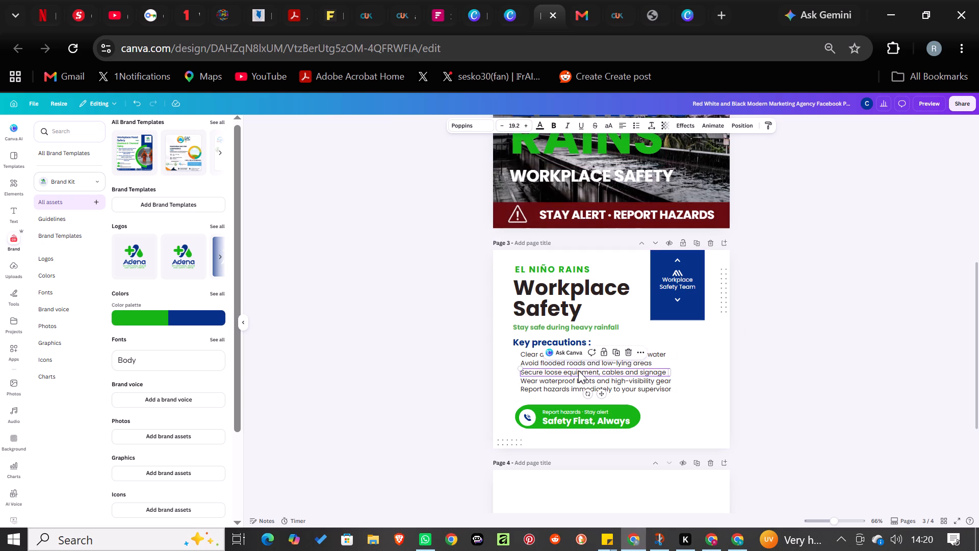
pyautogui.click(571, 362)
pyautogui.click(568, 355)
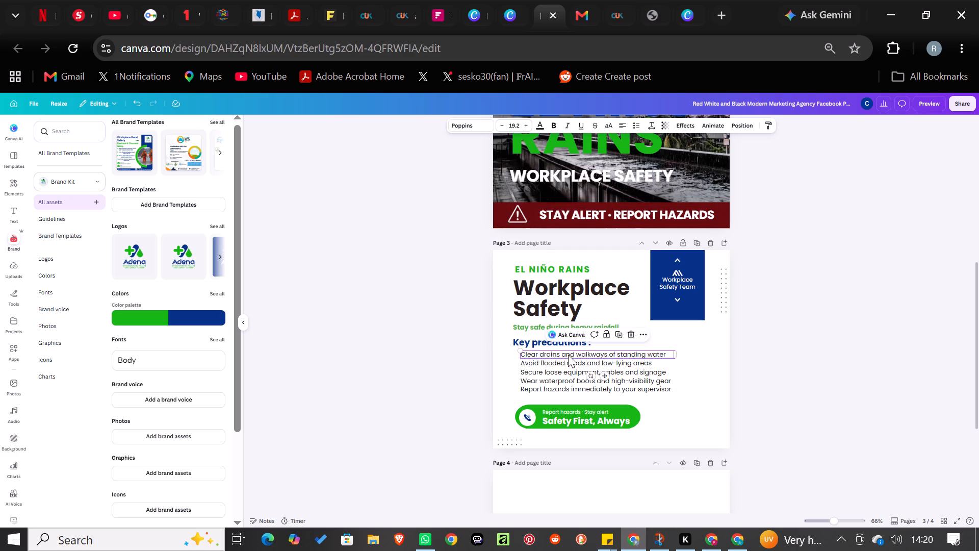
pyautogui.click(574, 383)
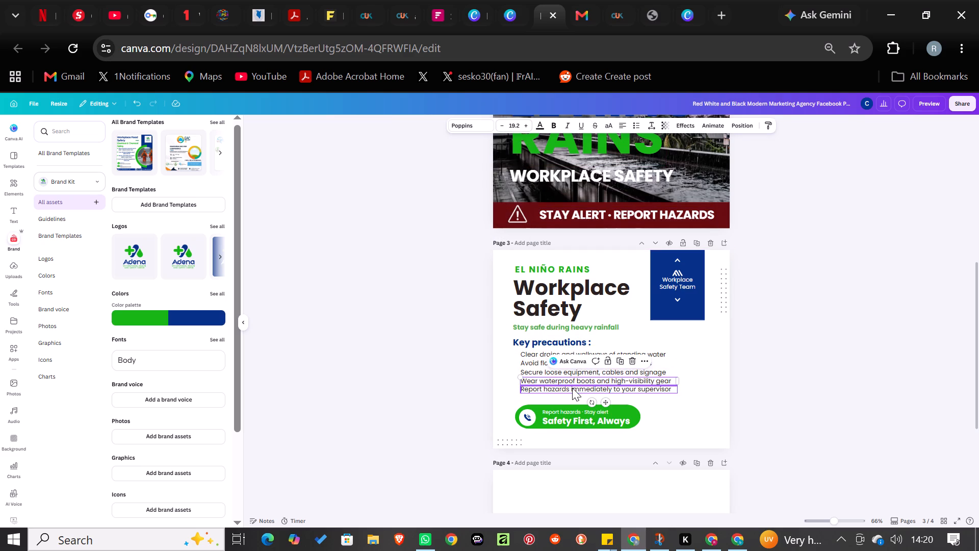
pyautogui.click(571, 389)
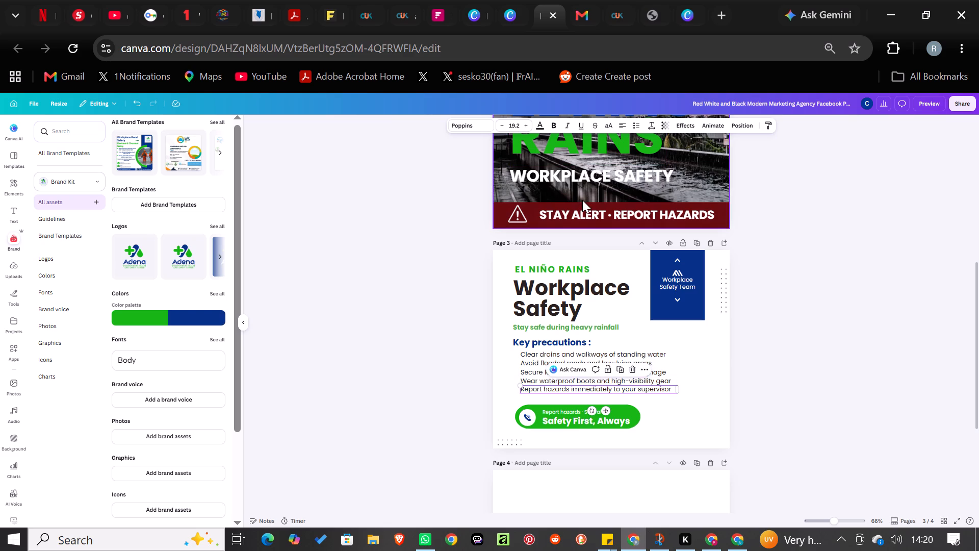
# Delete the small logo icon and the "Workplace" and "Safety Team" text lines from the blue rectangle on page 3.
pyautogui.click(799, 356)
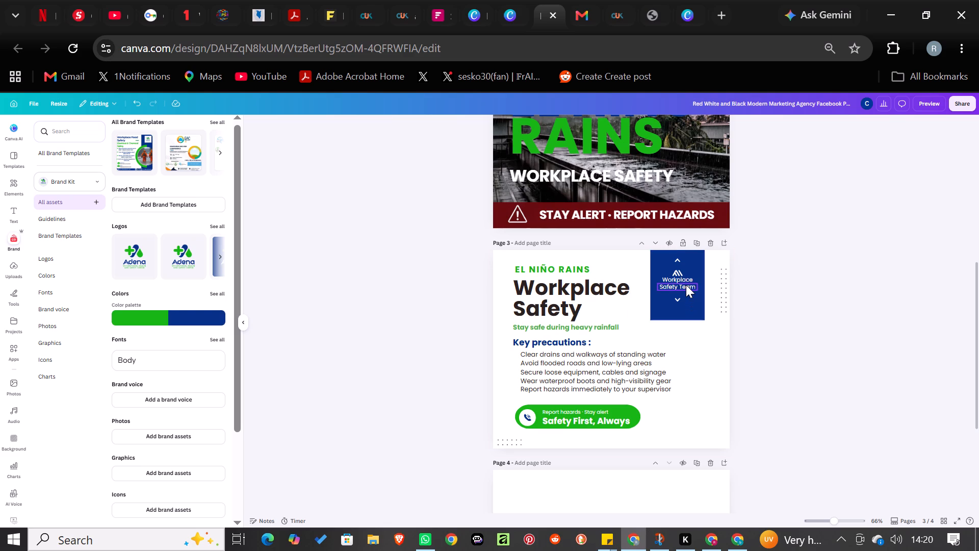
pyautogui.click(680, 273)
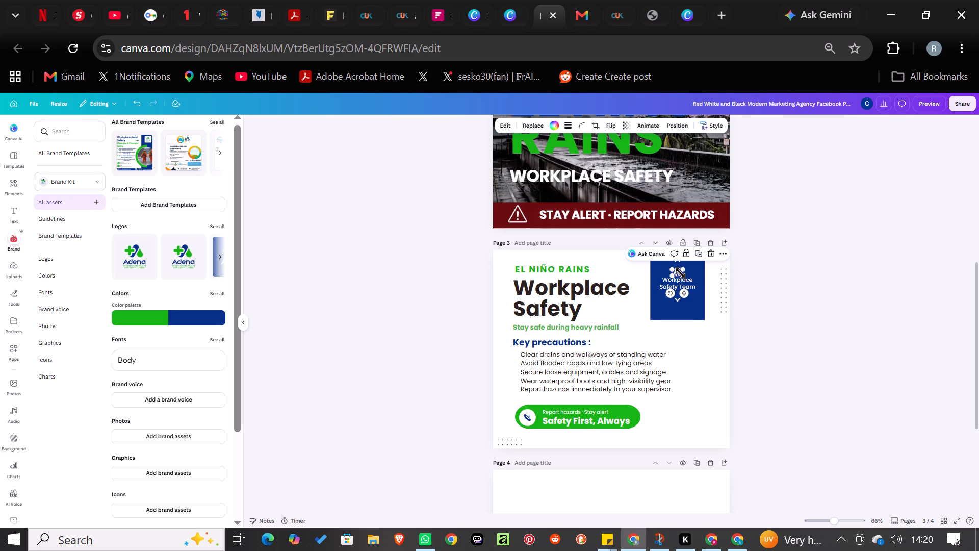
pyautogui.click(711, 251)
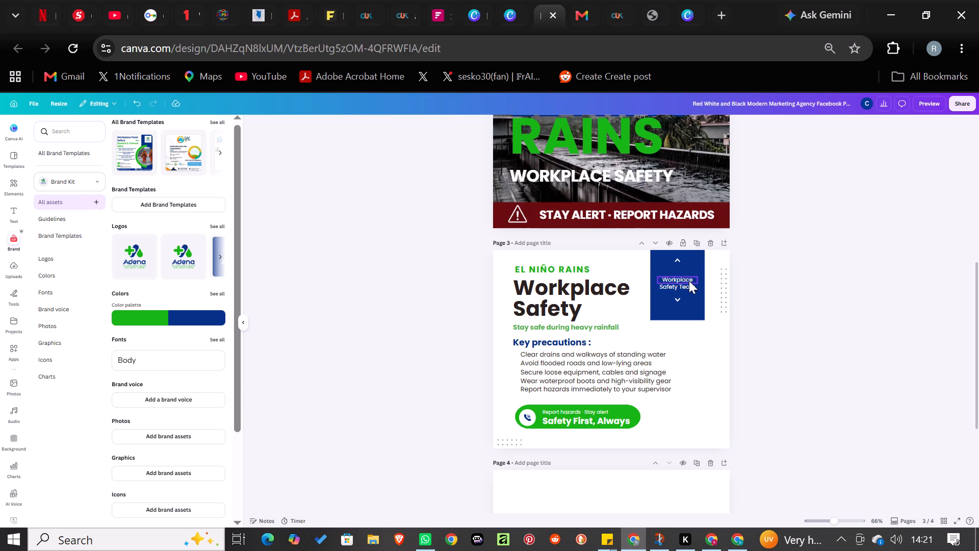
pyautogui.click(689, 281)
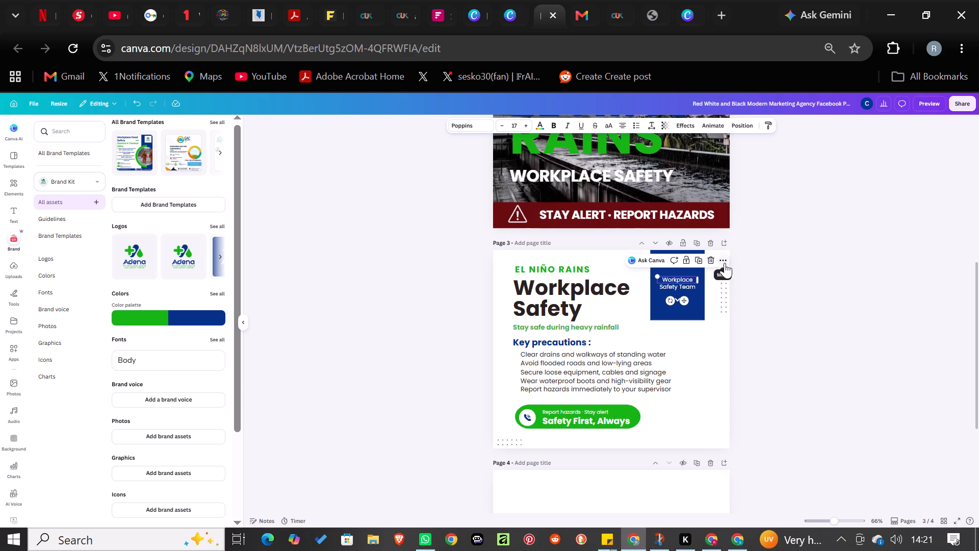
pyautogui.click(706, 256)
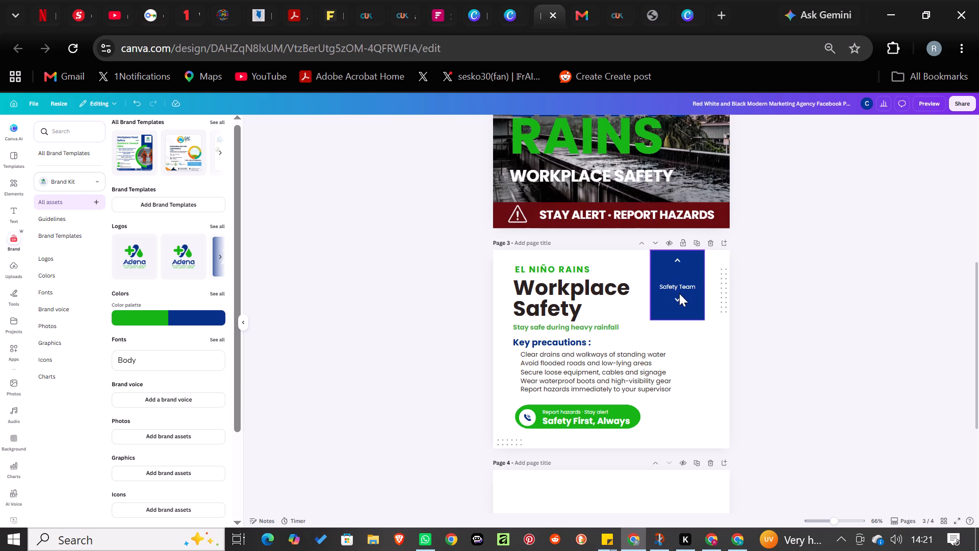
pyautogui.click(680, 291)
pyautogui.doubleClick(682, 281)
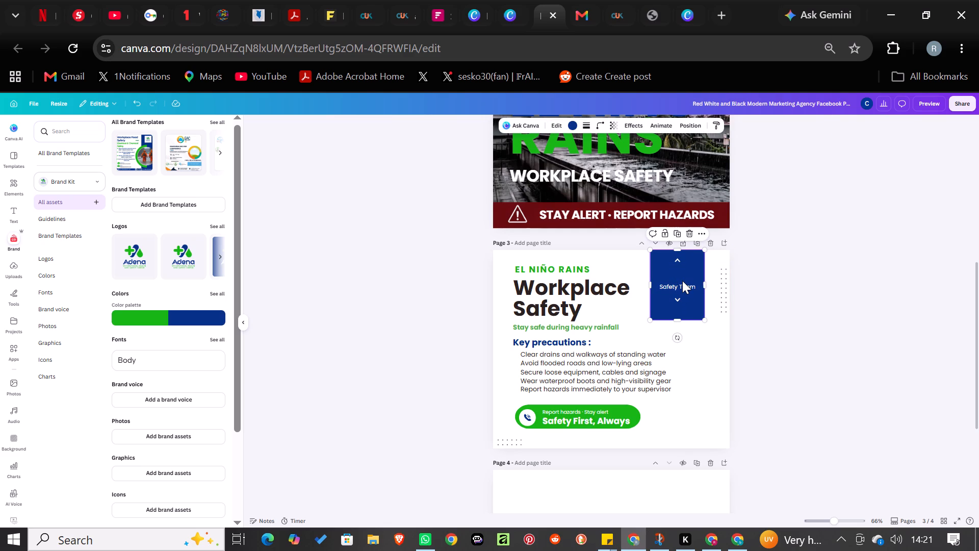
pyautogui.click(682, 286)
pyautogui.click(786, 309)
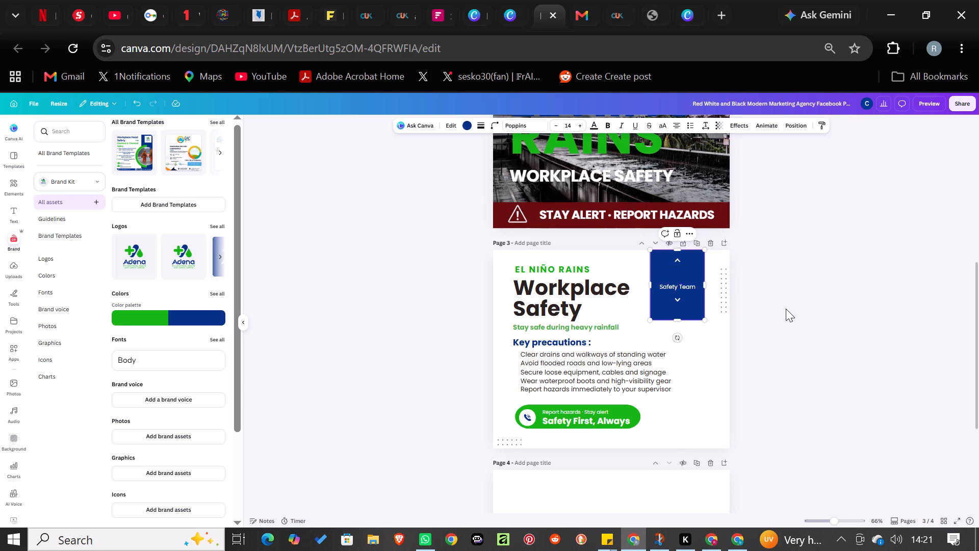
pyautogui.click(692, 286)
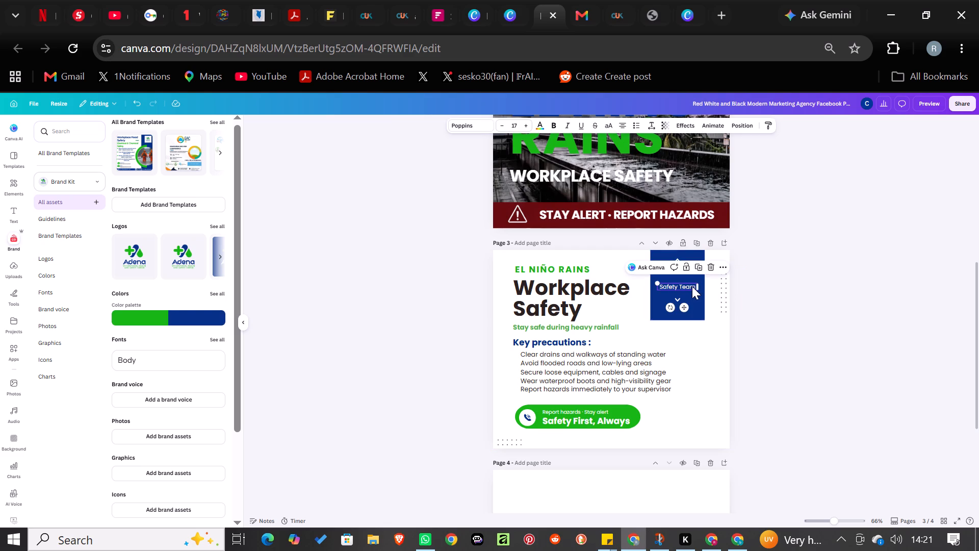
pyautogui.click(712, 268)
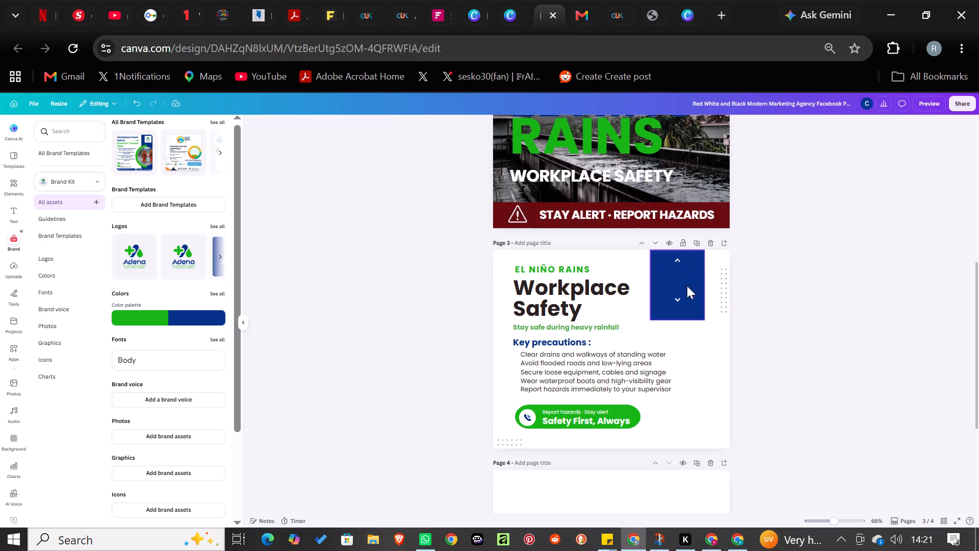
# Delete the two small white arrows from page 3's blue rectangle.
pyautogui.click(676, 300)
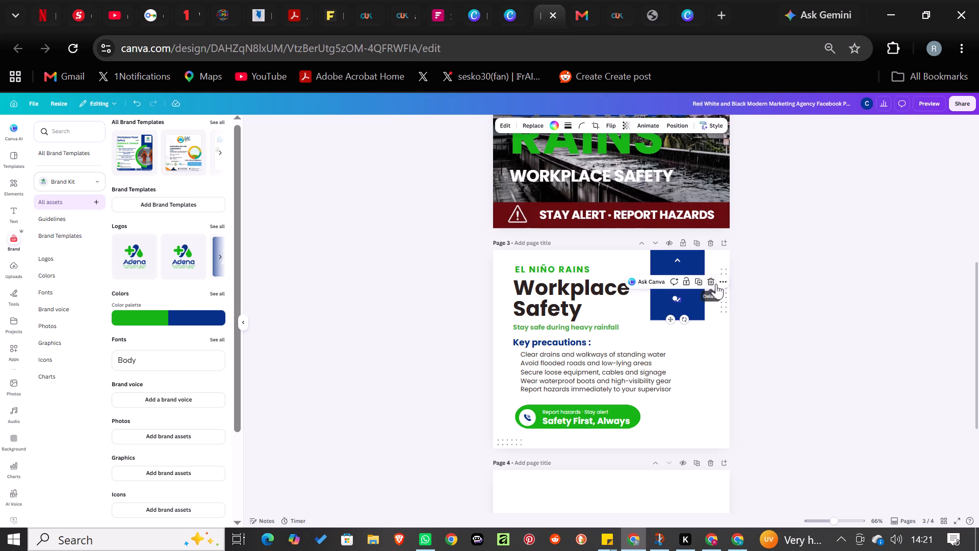
pyautogui.click(712, 281)
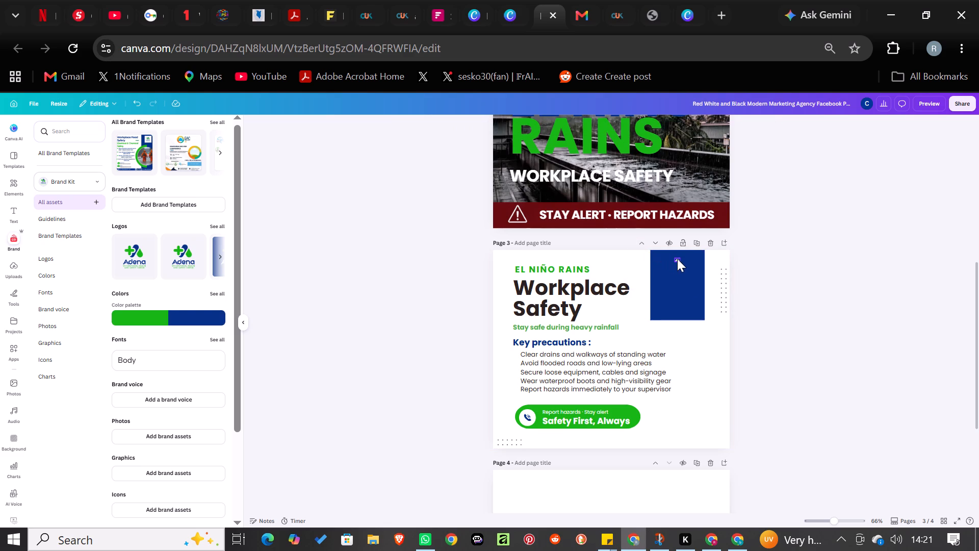
pyautogui.click(677, 259)
pyautogui.click(711, 241)
# Move the "Report hazards · Stay alert" text to the top of the blue rectangle and narrow its box to wrap onto two lines.
pyautogui.click(599, 412)
pyautogui.moveTo(599, 412); pyautogui.dragTo(684, 265)
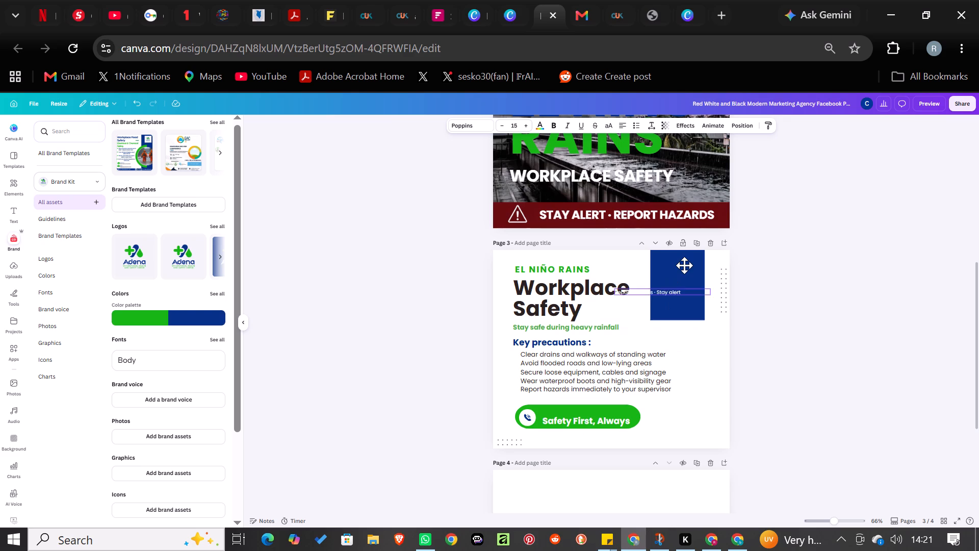
pyautogui.moveTo(684, 265); pyautogui.dragTo(704, 259)
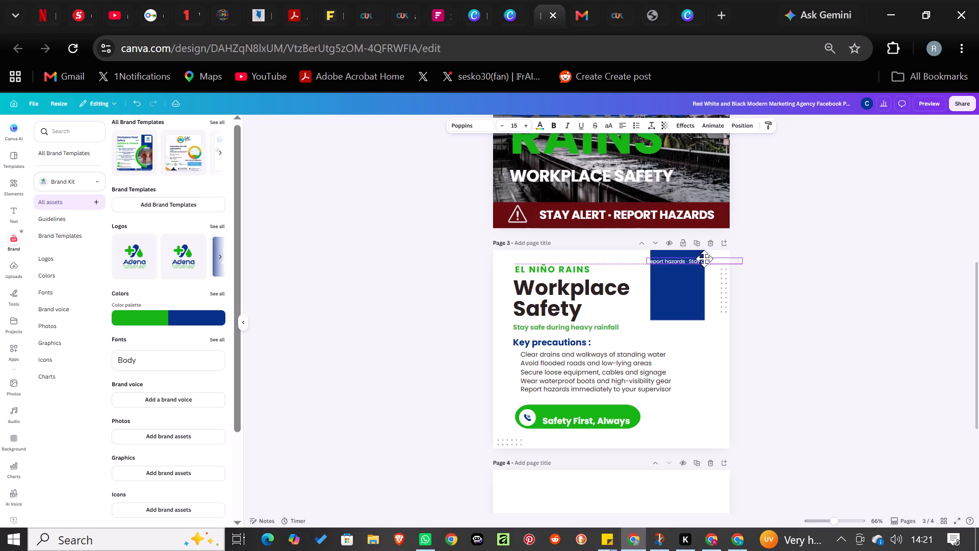
pyautogui.moveTo(704, 259); pyautogui.dragTo(708, 257)
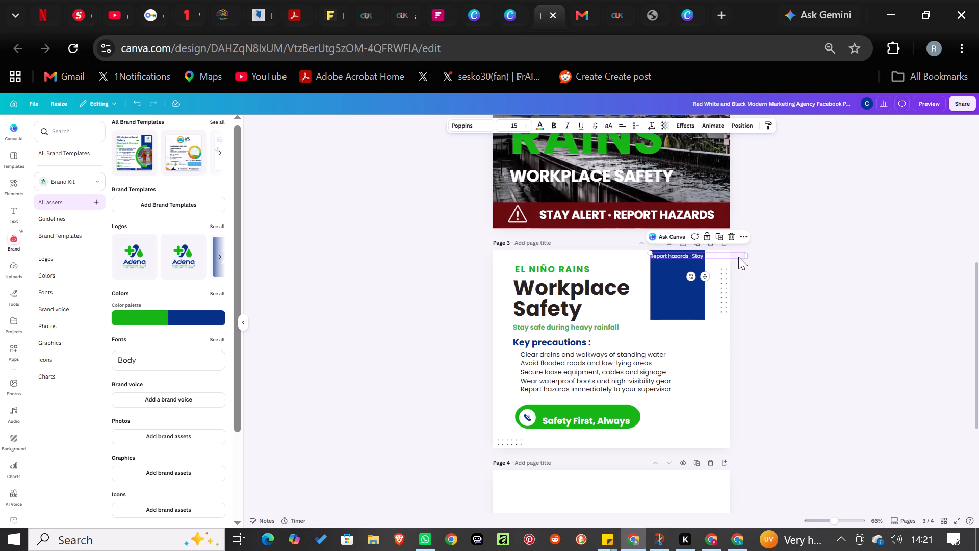
pyautogui.moveTo(746, 254); pyautogui.dragTo(735, 254)
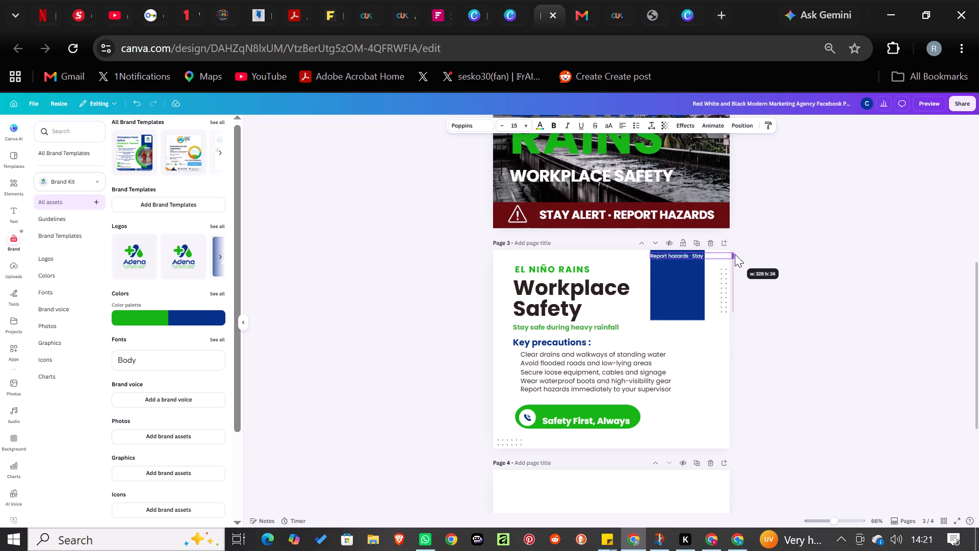
pyautogui.moveTo(735, 254); pyautogui.dragTo(704, 259)
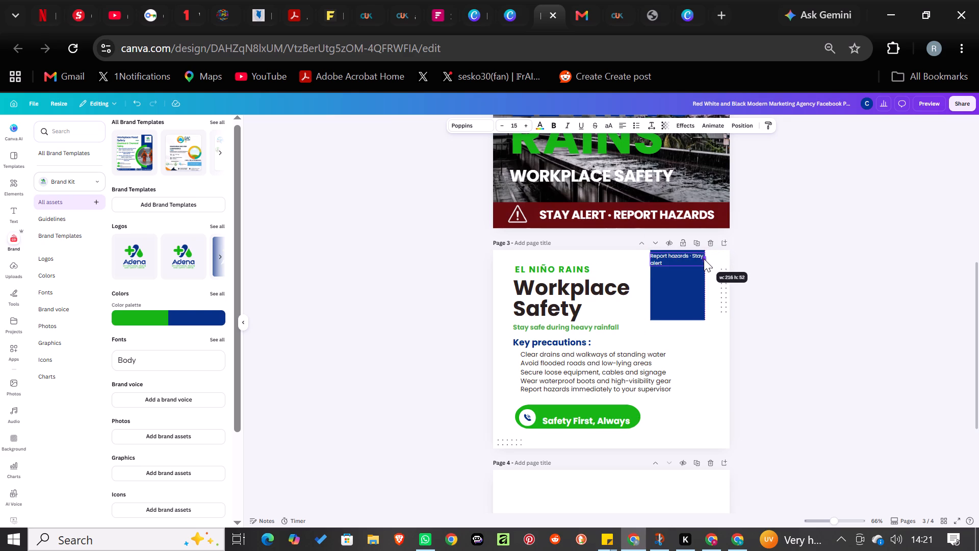
pyautogui.moveTo(704, 259); pyautogui.dragTo(701, 260)
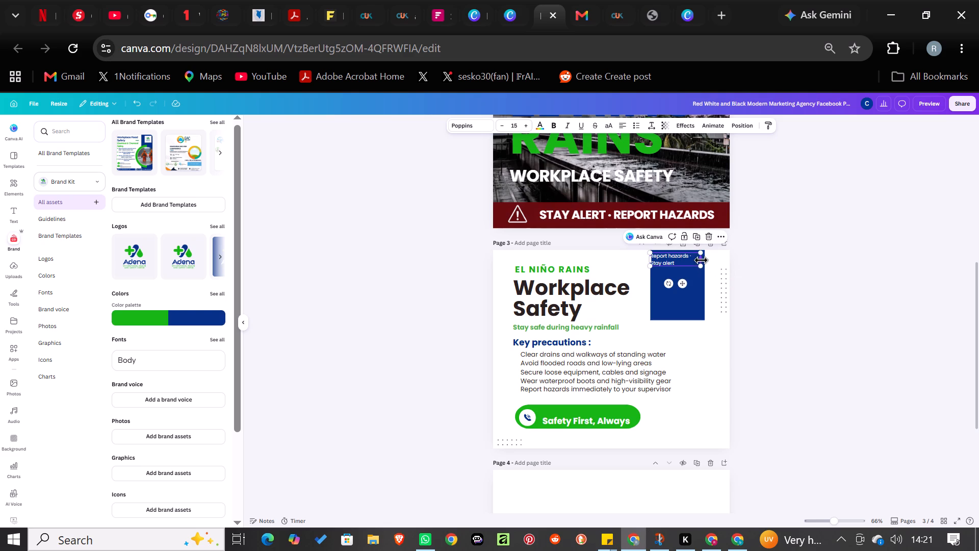
pyautogui.click(849, 303)
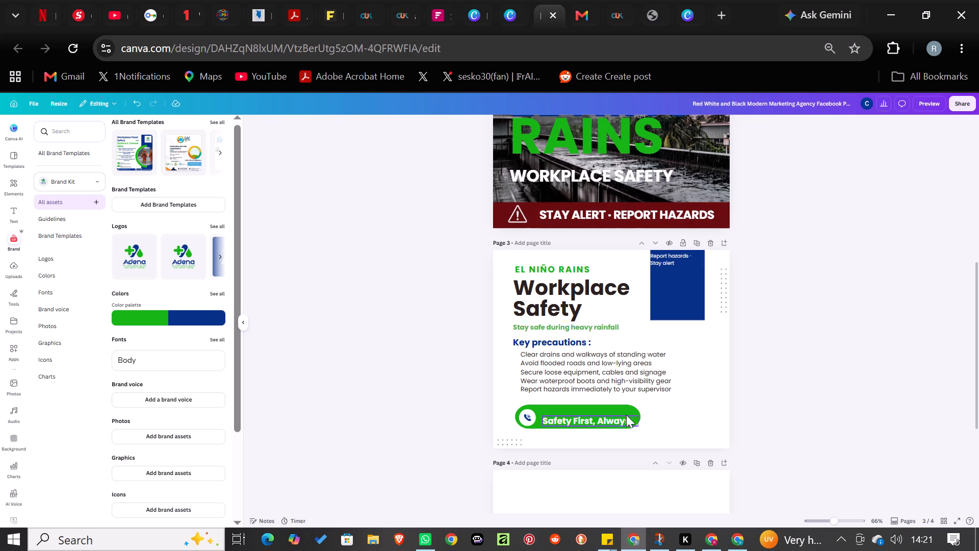
# Move "Safety First, Always" into the blue rectangle beneath the hazards text and narrow its box to about 180 wide, wrapping onto three lines.
pyautogui.click(620, 421)
pyautogui.moveTo(620, 421); pyautogui.dragTo(649, 352)
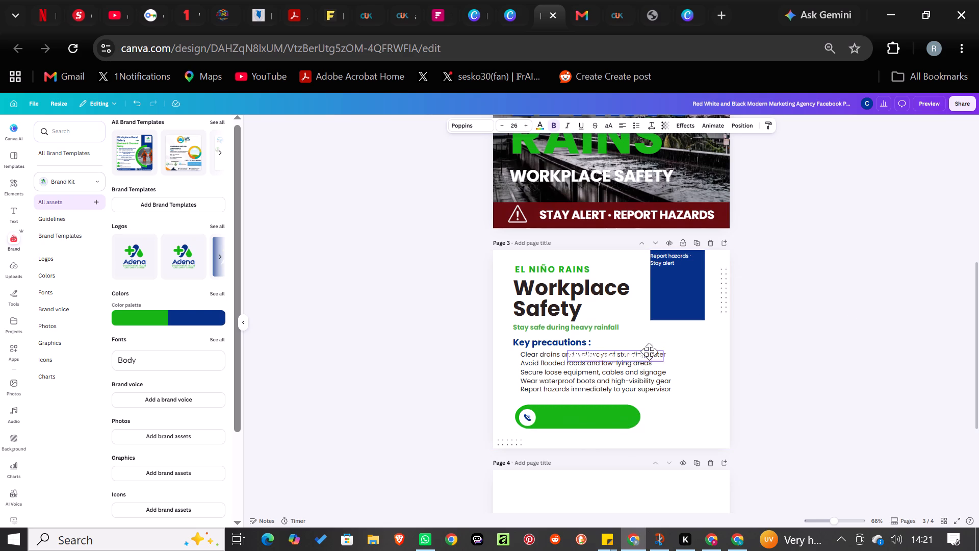
pyautogui.moveTo(649, 352); pyautogui.dragTo(726, 278)
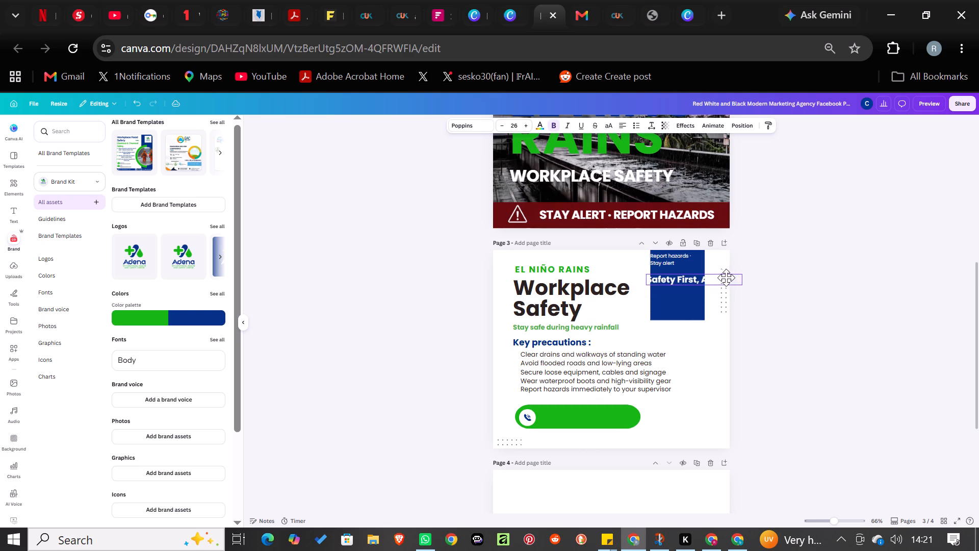
pyautogui.moveTo(726, 278); pyautogui.dragTo(728, 277)
pyautogui.moveTo(748, 275); pyautogui.dragTo(697, 290)
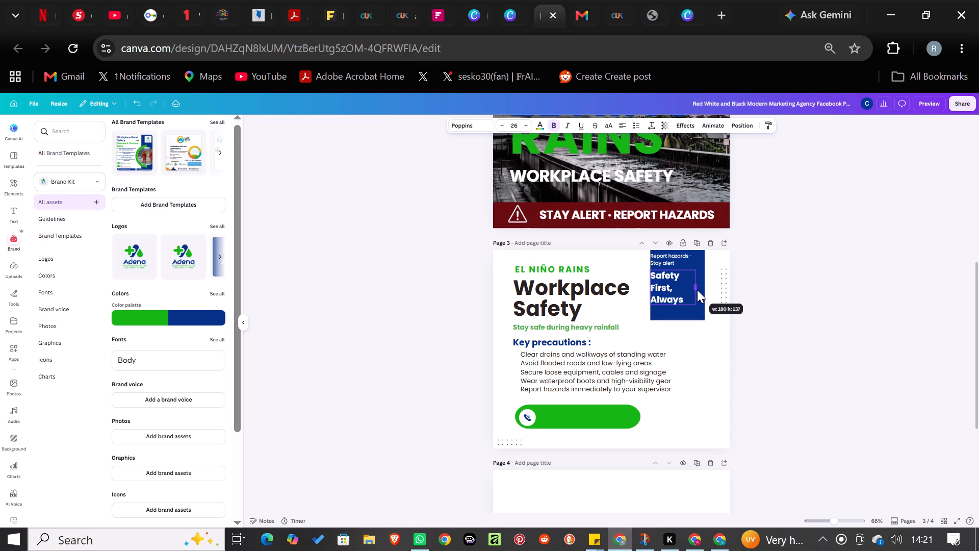
pyautogui.moveTo(697, 290); pyautogui.dragTo(698, 290)
pyautogui.click(799, 260)
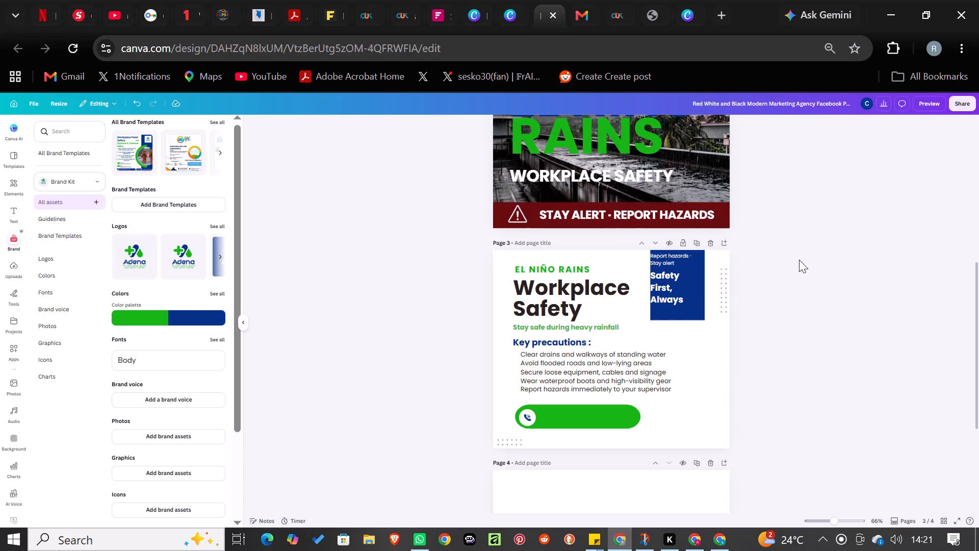
pyautogui.click(674, 262)
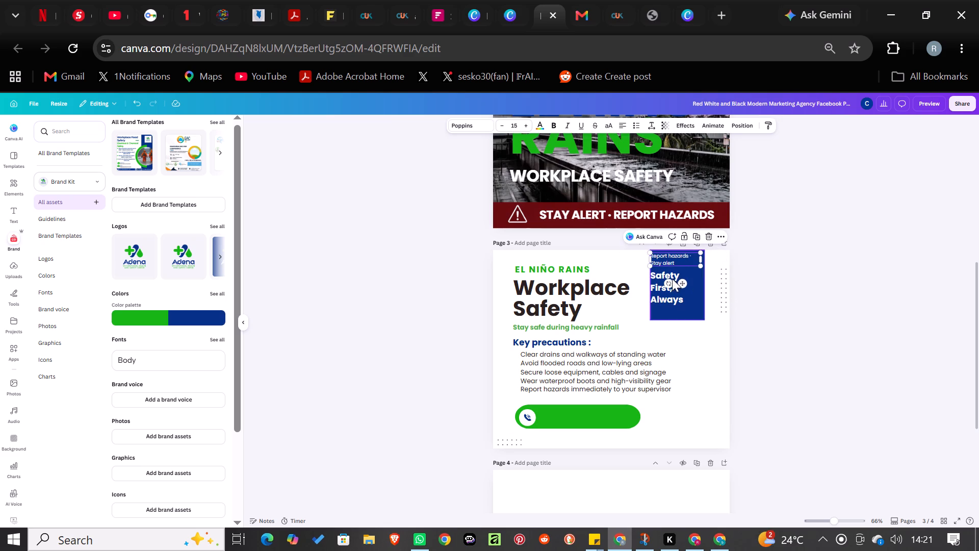
pyautogui.click(674, 299)
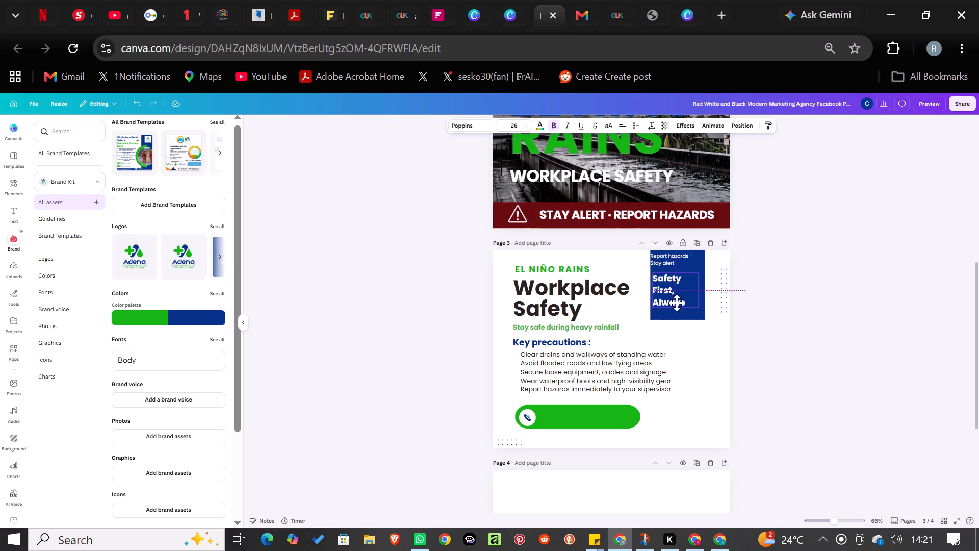
pyautogui.click(794, 258)
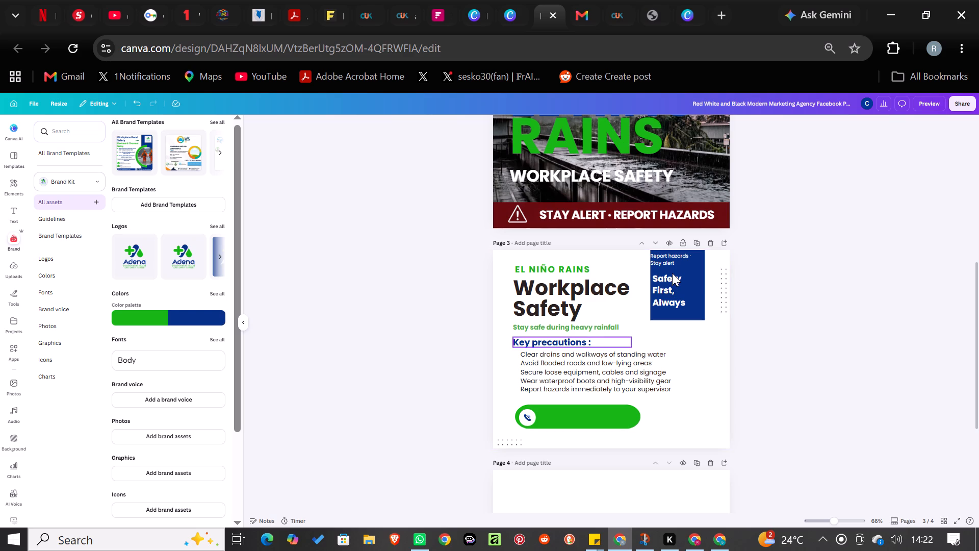
# Set the "Report hazards · Stay alert" text in the blue rectangle to size 17 and make it bold.
pyautogui.click(673, 257)
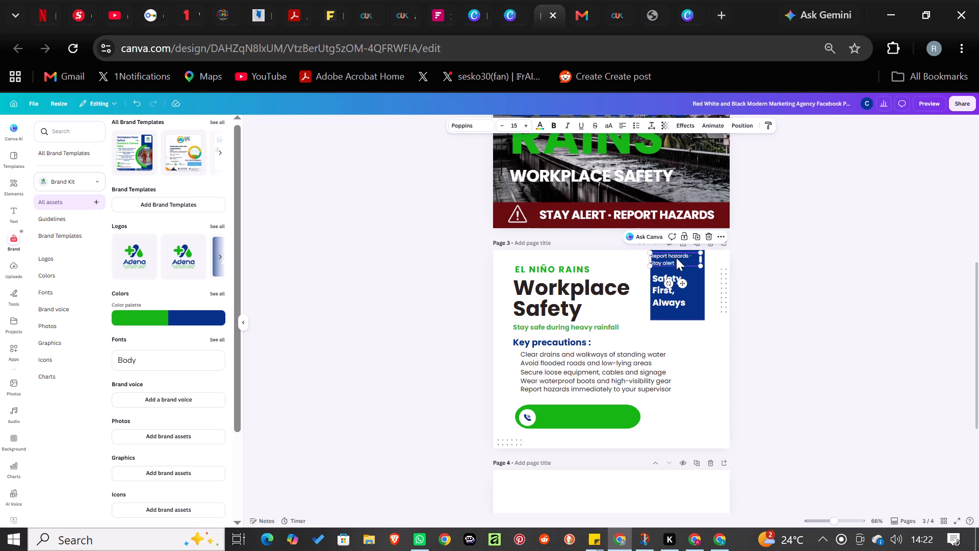
pyautogui.click(531, 124)
pyautogui.click(531, 124)
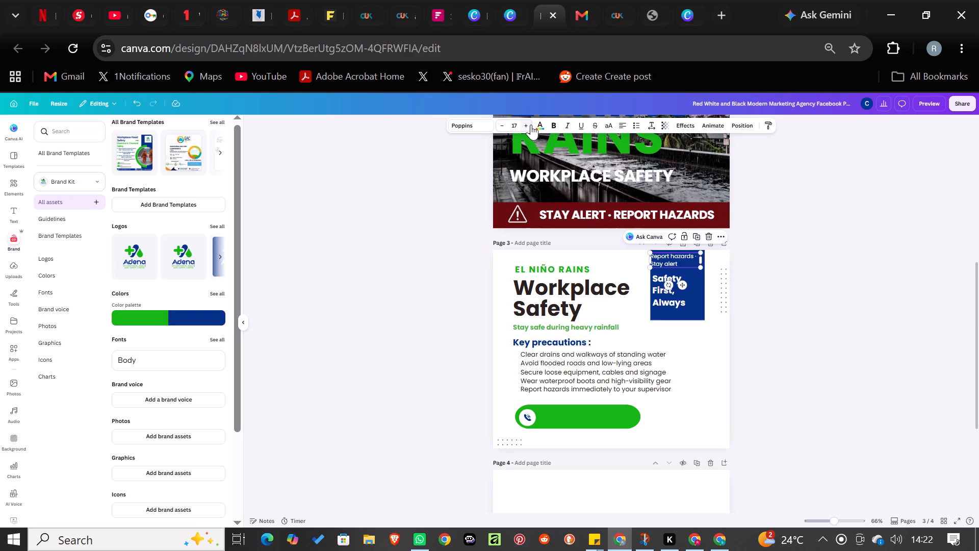
pyautogui.click(557, 126)
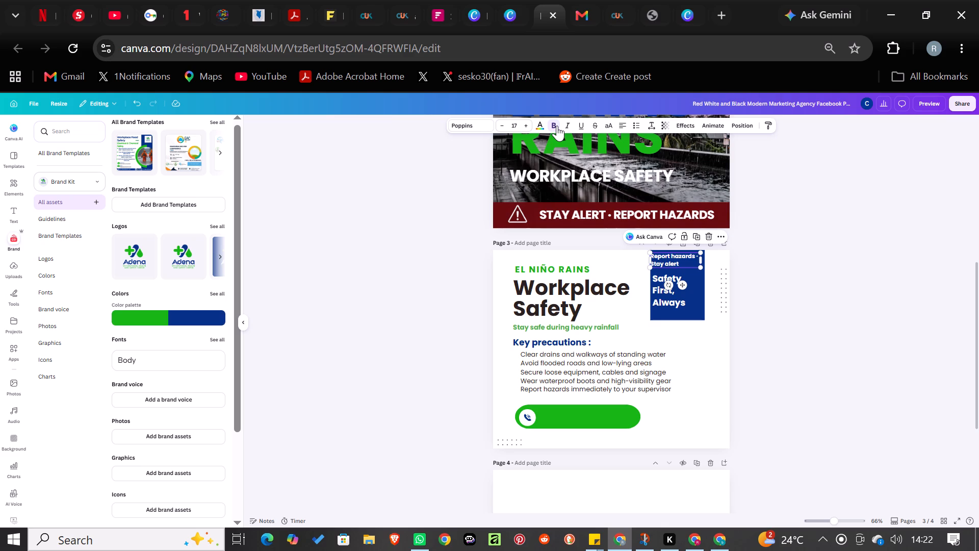
# Enlarge the "Safety First, Always" text in the blue rectangle to size 30.
pyautogui.click(661, 290)
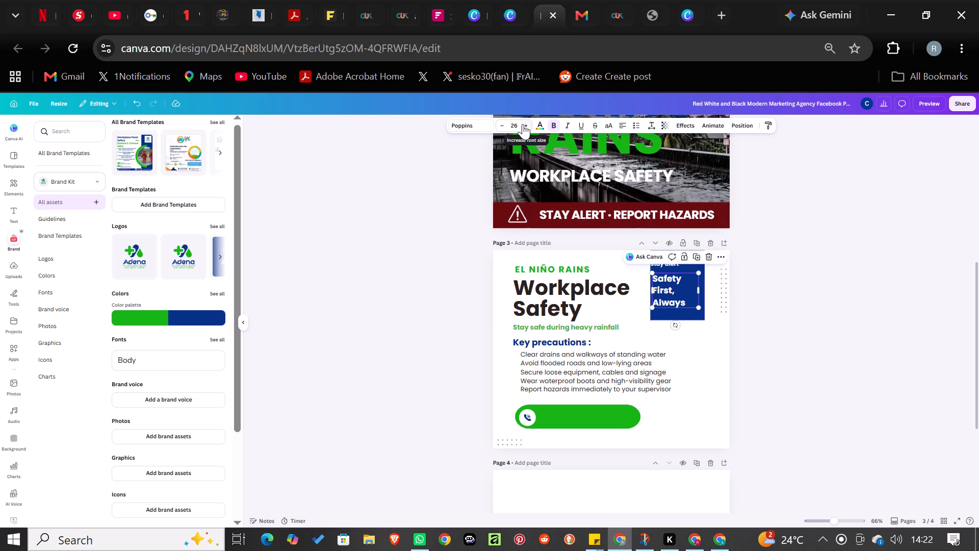
pyautogui.click(523, 124)
pyautogui.click(523, 124)
pyautogui.click(523, 124)
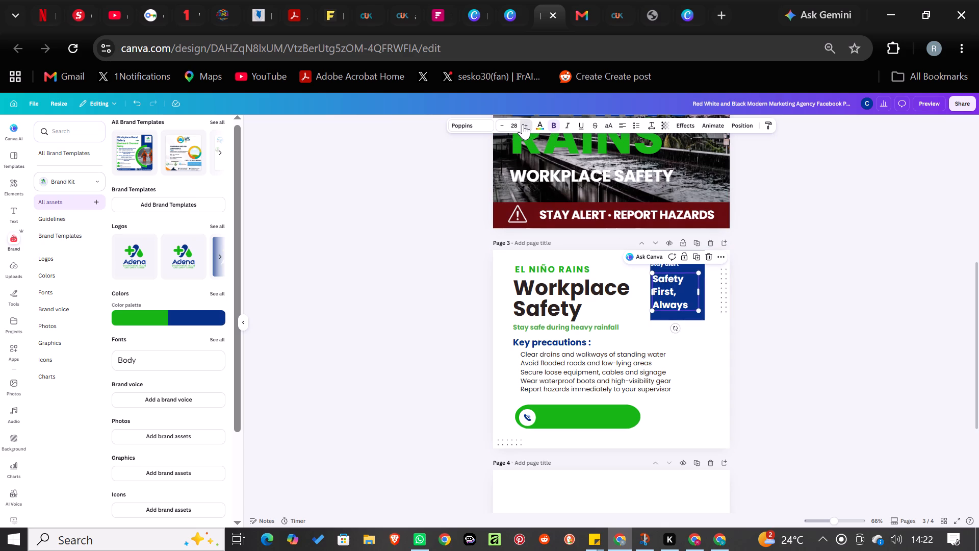
pyautogui.click(523, 124)
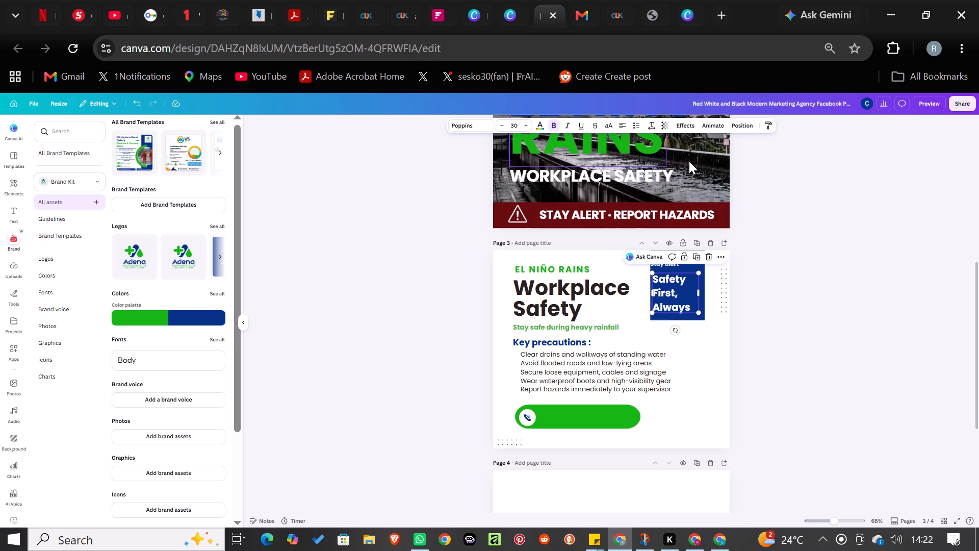
pyautogui.click(829, 242)
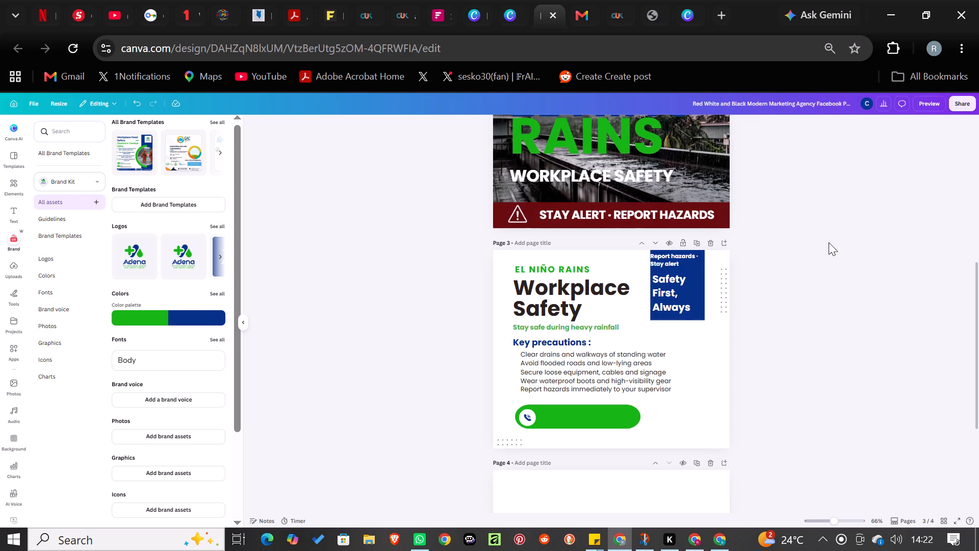
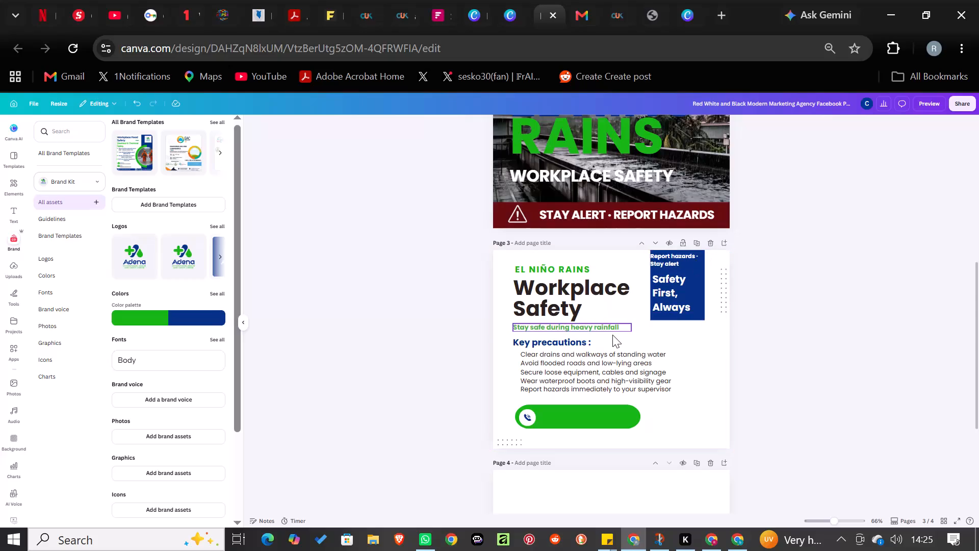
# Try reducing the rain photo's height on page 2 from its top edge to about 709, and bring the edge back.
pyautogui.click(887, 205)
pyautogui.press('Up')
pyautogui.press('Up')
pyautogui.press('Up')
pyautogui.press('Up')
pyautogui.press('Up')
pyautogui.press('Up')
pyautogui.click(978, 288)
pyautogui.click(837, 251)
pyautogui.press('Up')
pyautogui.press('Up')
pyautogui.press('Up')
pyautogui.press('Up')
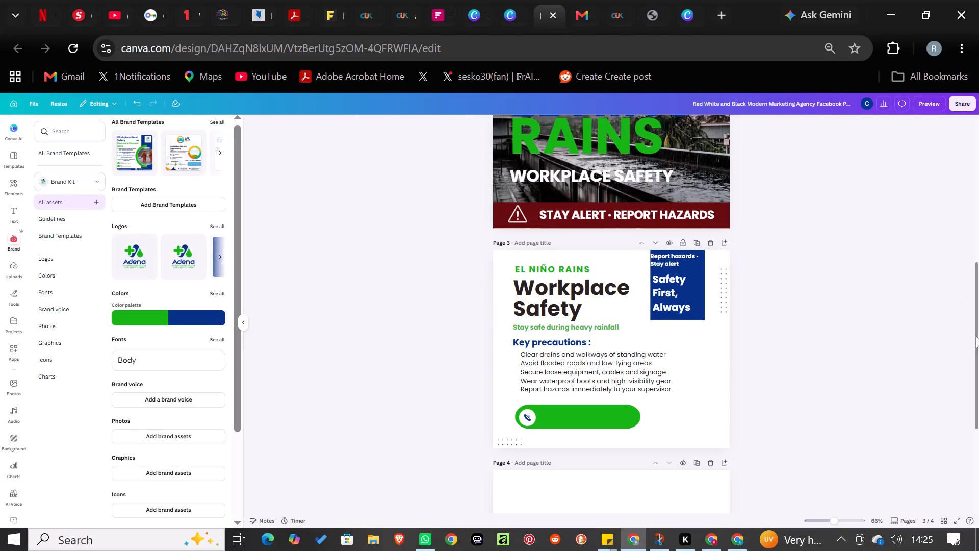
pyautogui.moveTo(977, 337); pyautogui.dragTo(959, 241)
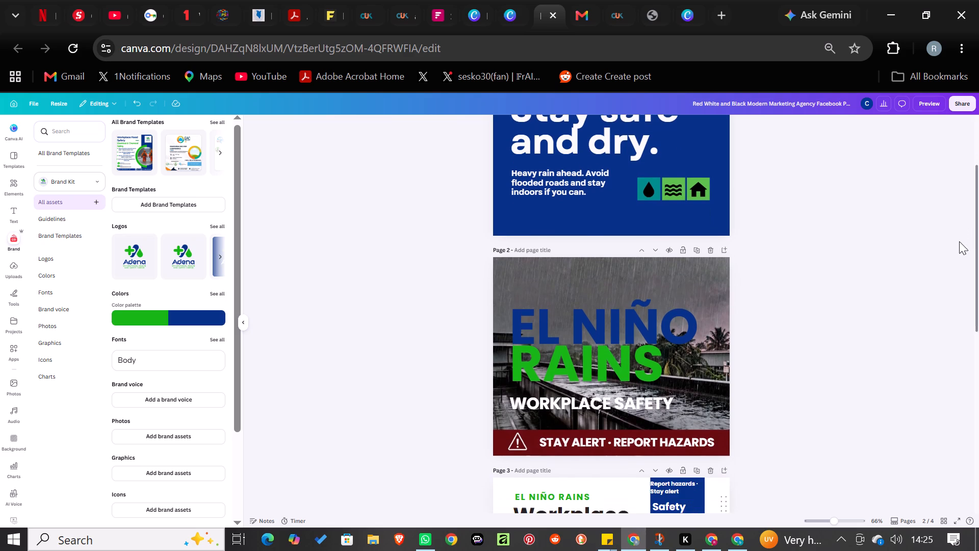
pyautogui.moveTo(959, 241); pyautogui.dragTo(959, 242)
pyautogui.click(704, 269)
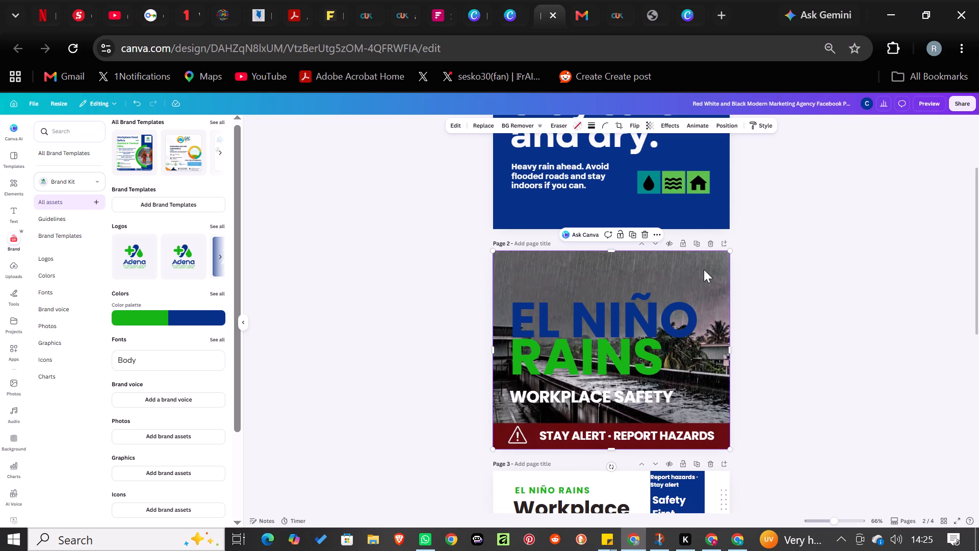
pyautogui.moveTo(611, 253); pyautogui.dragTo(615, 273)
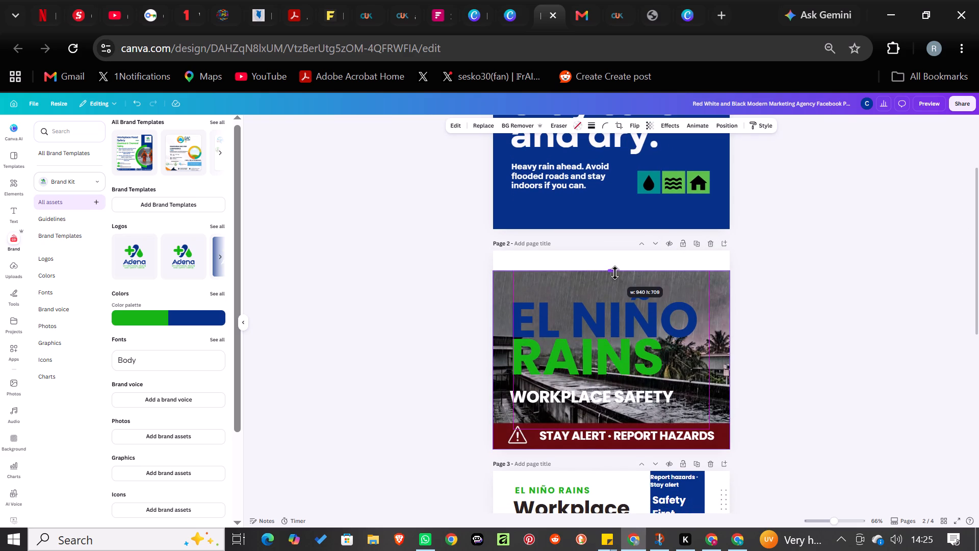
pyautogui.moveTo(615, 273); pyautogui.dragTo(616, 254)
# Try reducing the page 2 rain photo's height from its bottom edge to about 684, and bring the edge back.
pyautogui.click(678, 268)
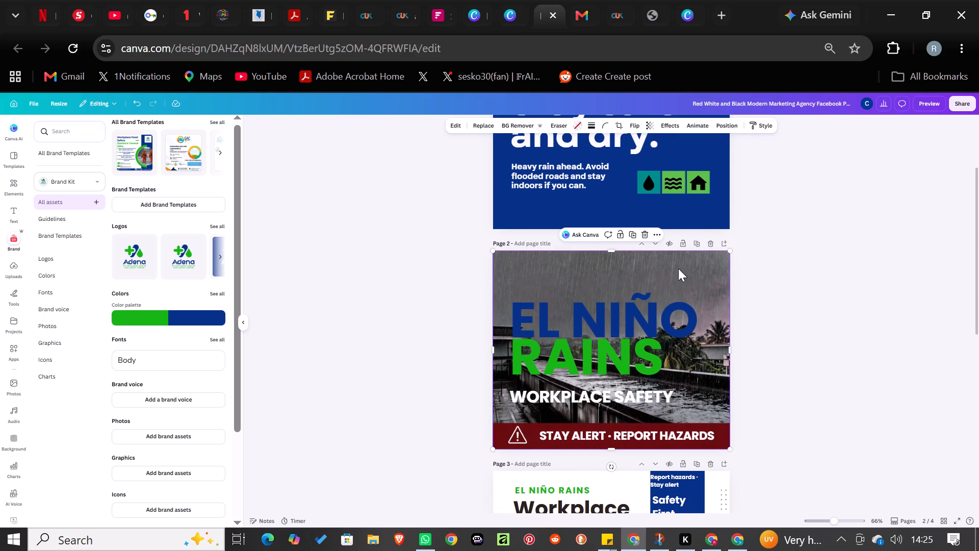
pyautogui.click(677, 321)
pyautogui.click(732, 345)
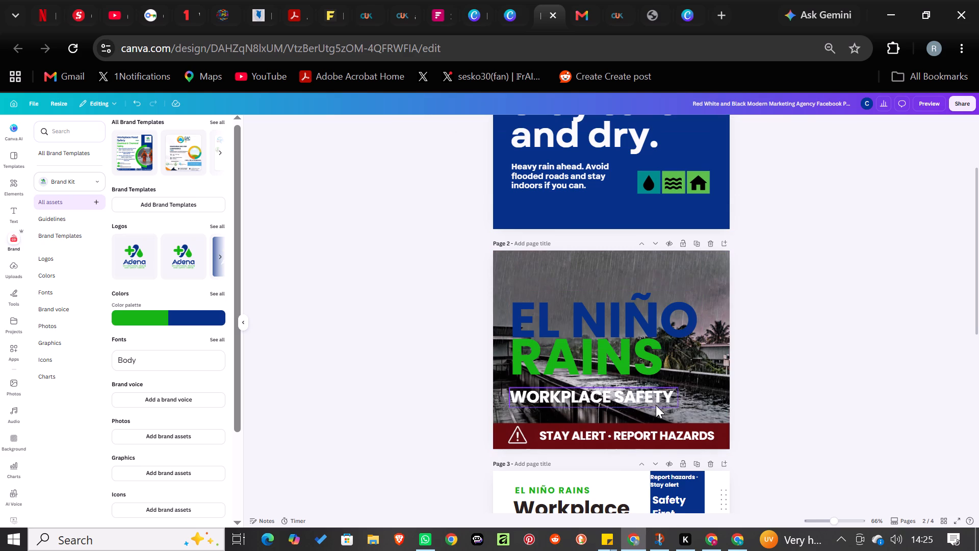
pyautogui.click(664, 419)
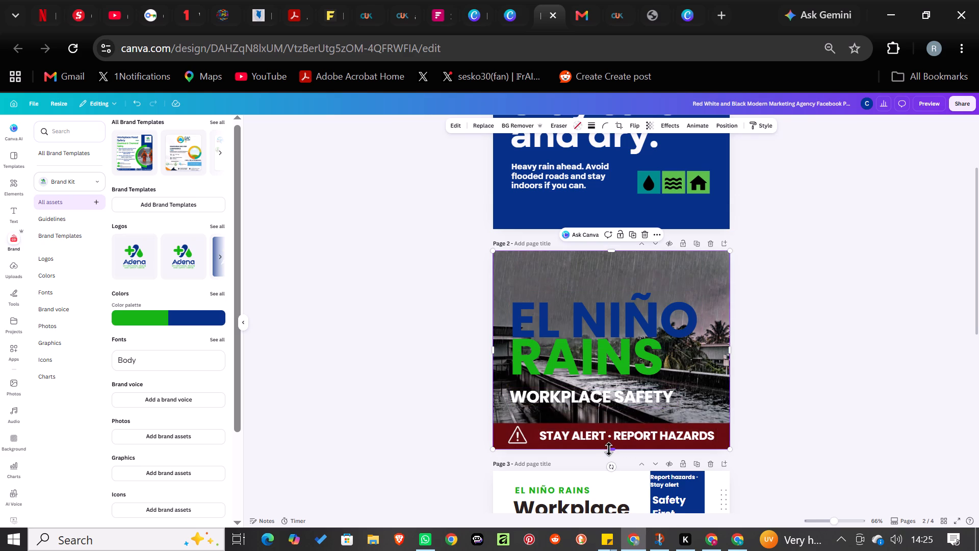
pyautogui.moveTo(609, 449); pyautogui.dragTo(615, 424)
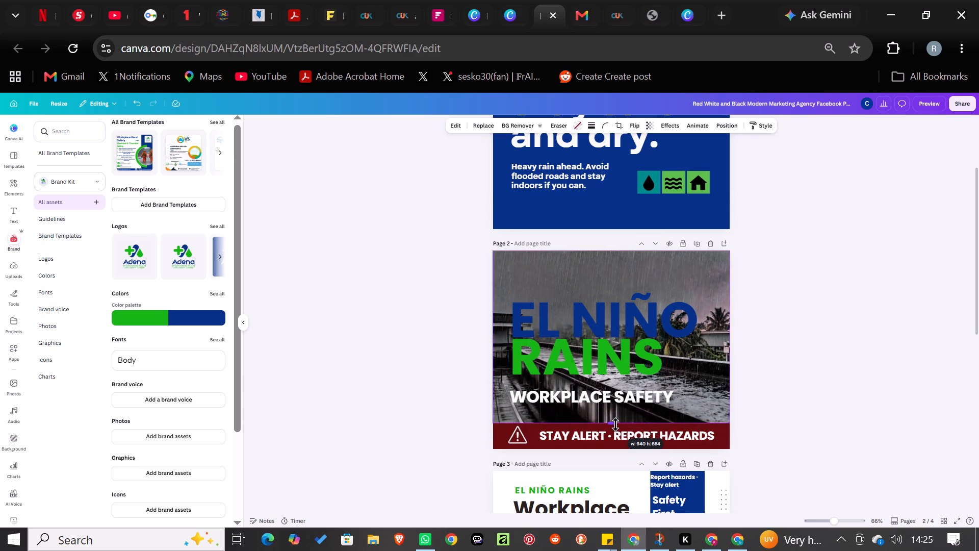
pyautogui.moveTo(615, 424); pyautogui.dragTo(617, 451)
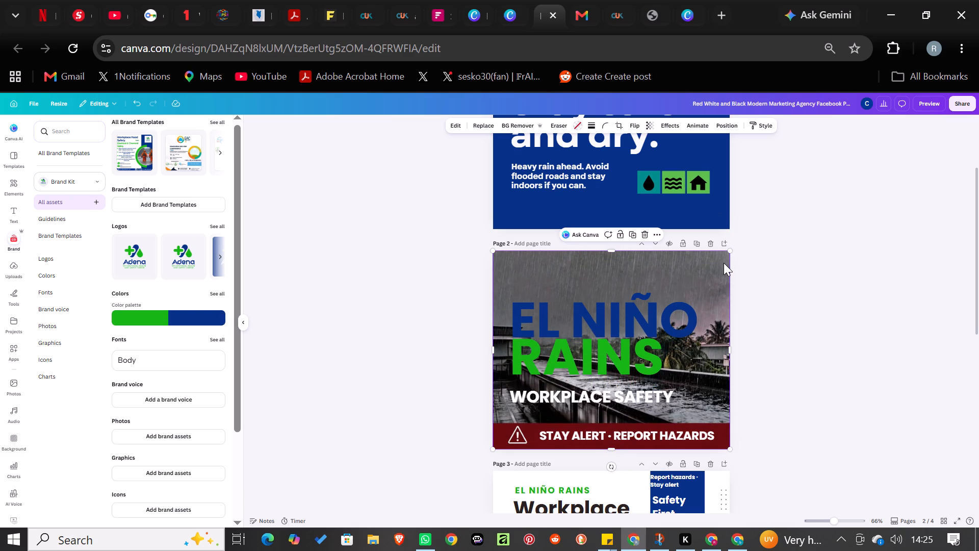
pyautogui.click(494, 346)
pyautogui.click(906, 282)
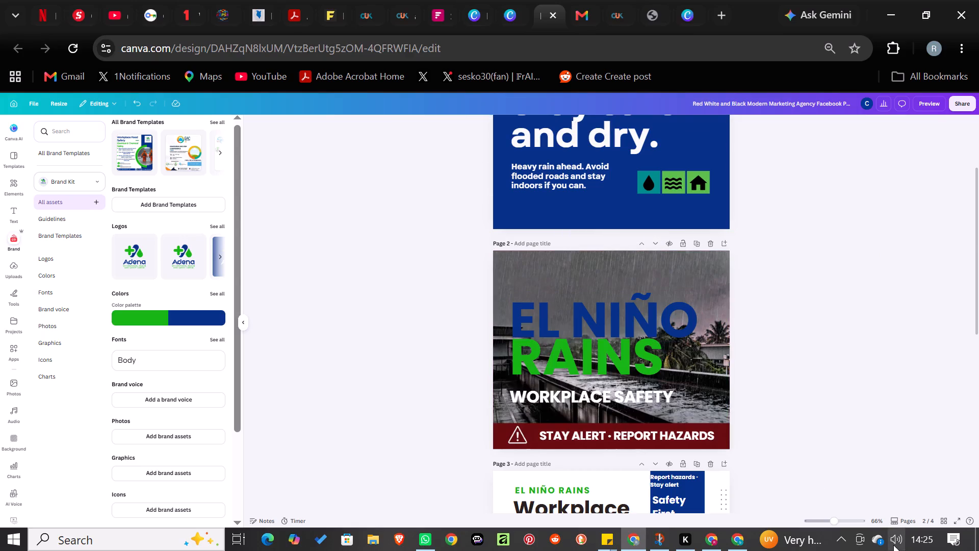
# Switch to the Windows notification centre and look through the recent notifications.
pyautogui.click(960, 539)
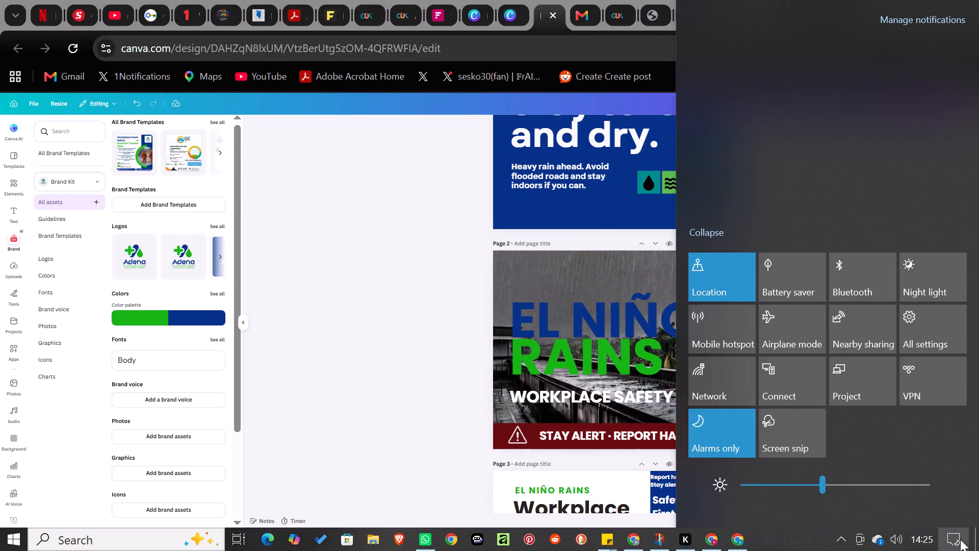
pyautogui.click(978, 115)
pyautogui.tripleClick(978, 115)
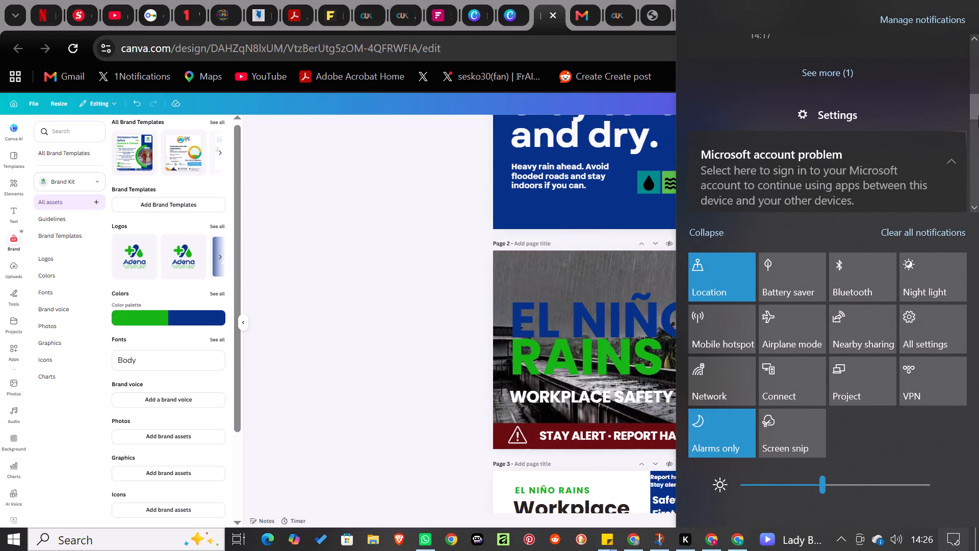
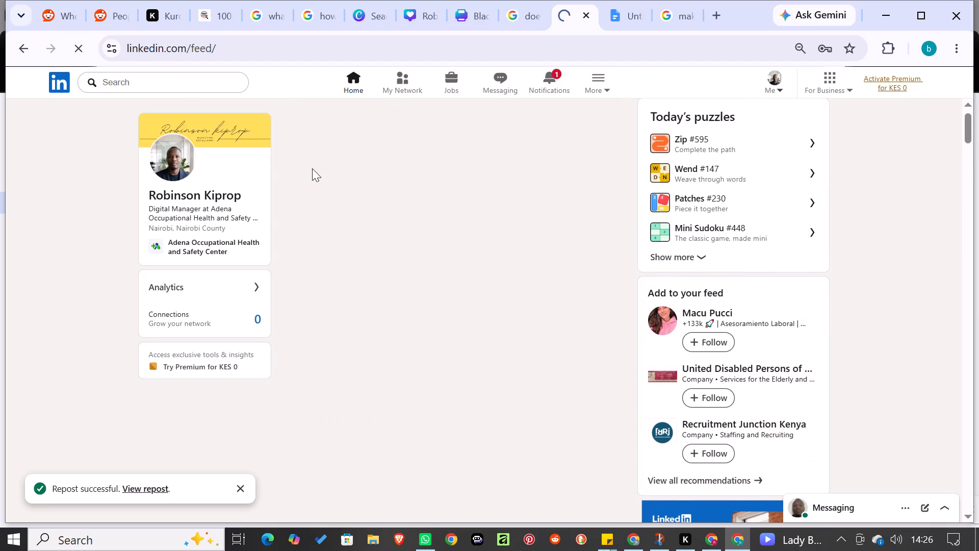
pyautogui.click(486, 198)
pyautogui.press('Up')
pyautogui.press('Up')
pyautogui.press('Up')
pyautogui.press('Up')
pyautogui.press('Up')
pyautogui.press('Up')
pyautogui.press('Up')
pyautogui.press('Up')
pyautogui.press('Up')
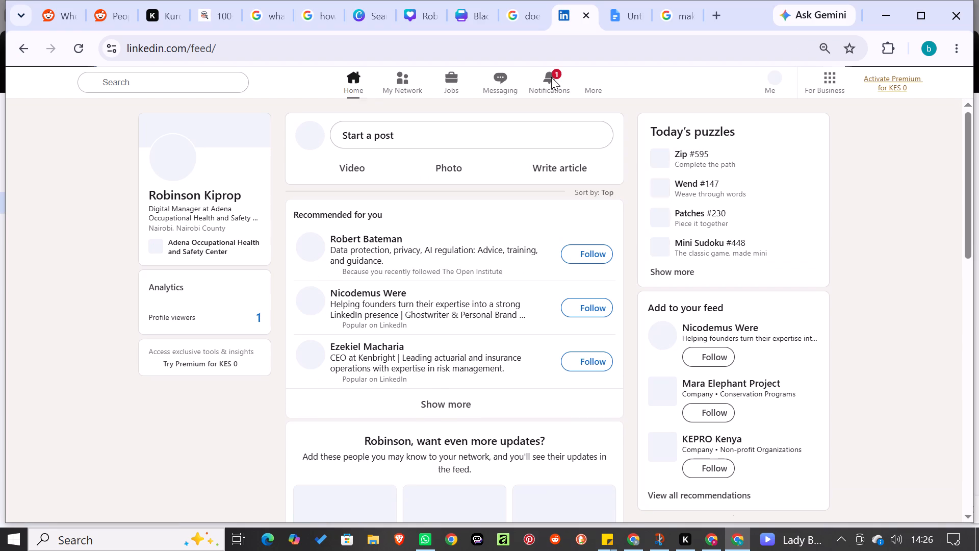
# Open the profile viewers analytics to check who has viewed the profile.
pyautogui.click(234, 321)
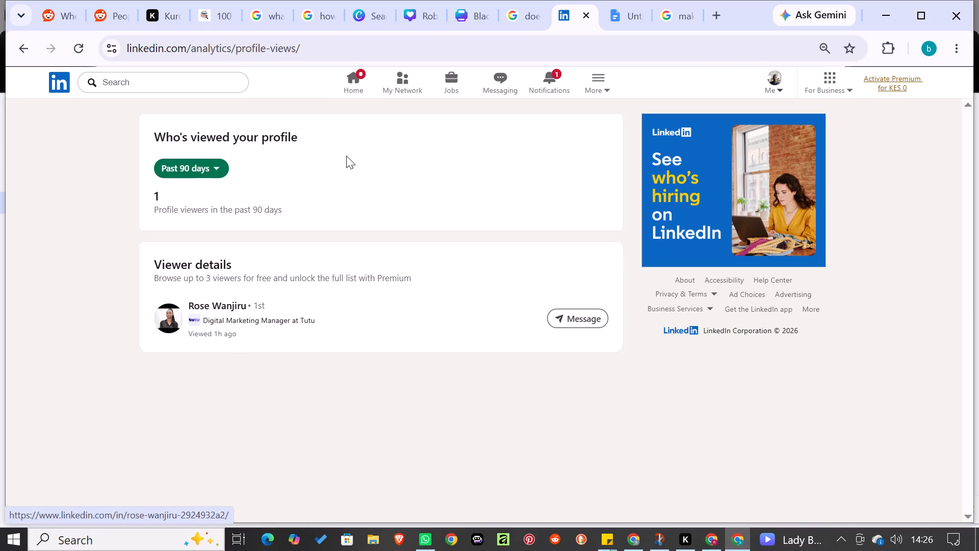
# Return to the home feed and look through the recommended profiles, suggested connections and company posts.
pyautogui.click(349, 84)
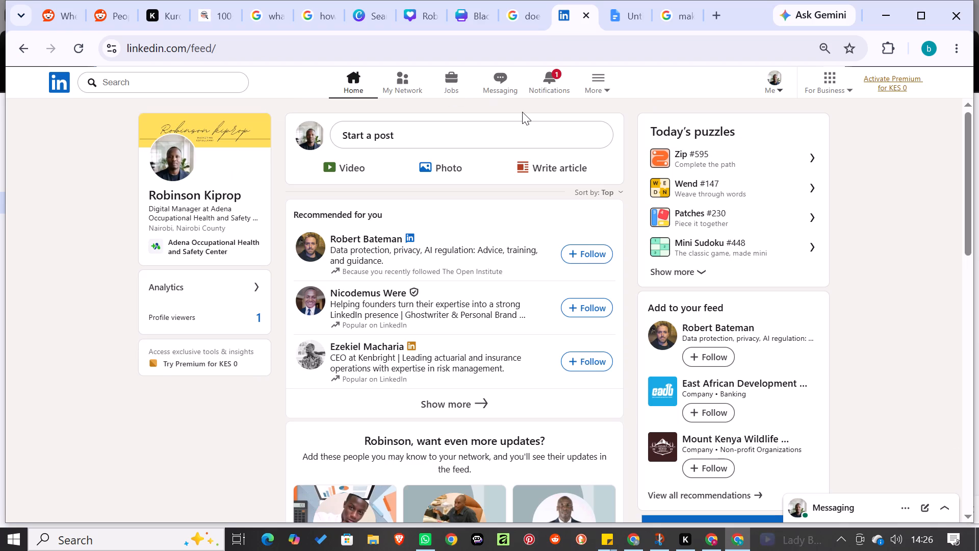
pyautogui.press('Down')
pyautogui.press('Down')
pyautogui.press('Down')
pyautogui.press('Down')
pyautogui.press('Down')
pyautogui.press('Down')
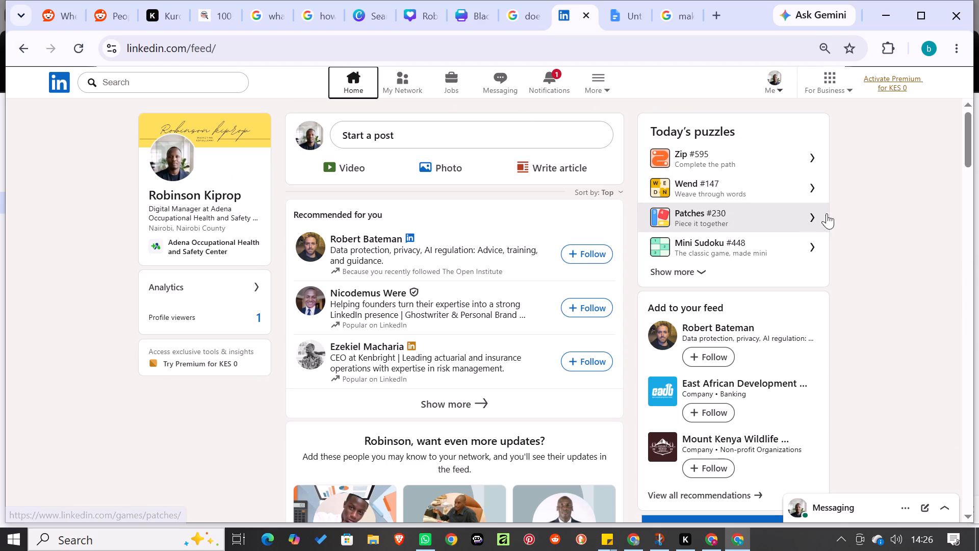
pyautogui.click(978, 277)
pyautogui.click(968, 263)
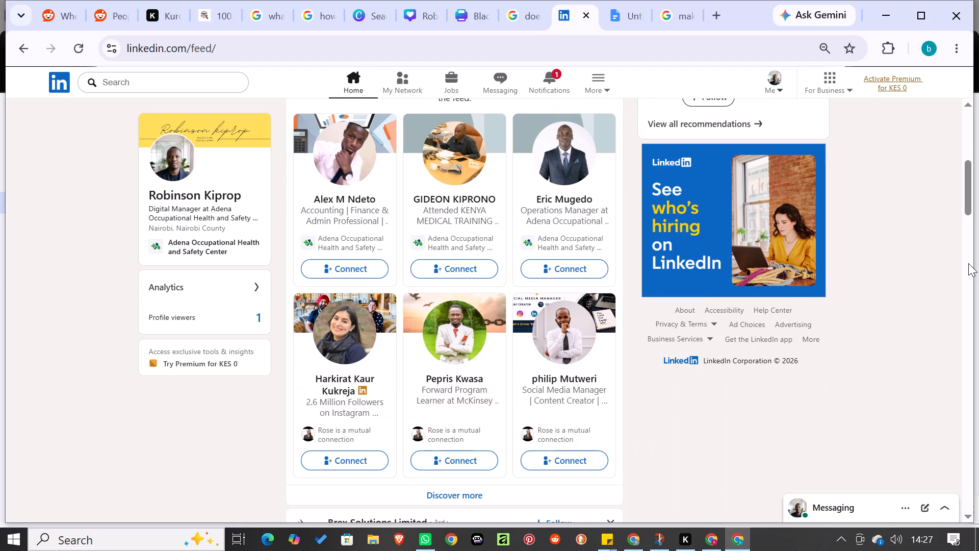
pyautogui.click(968, 290)
pyautogui.click(971, 318)
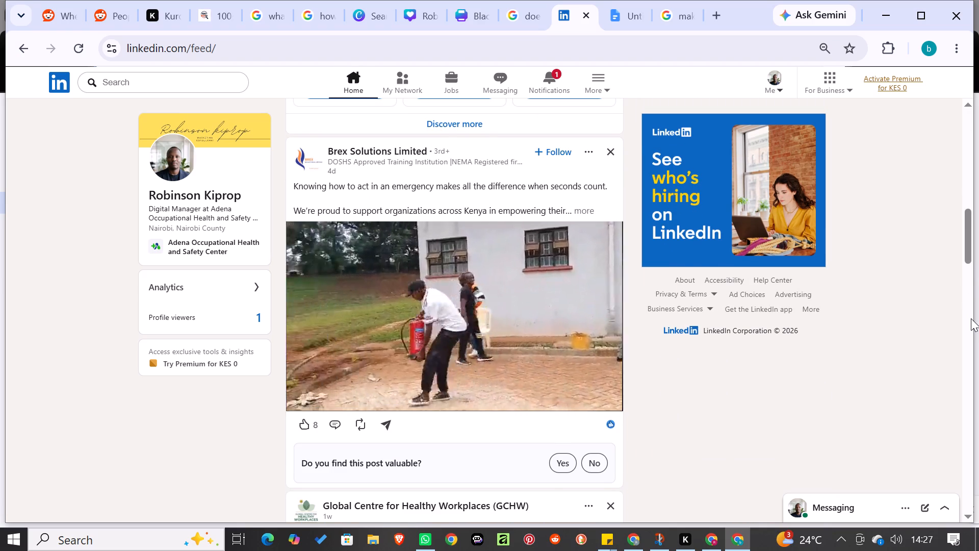